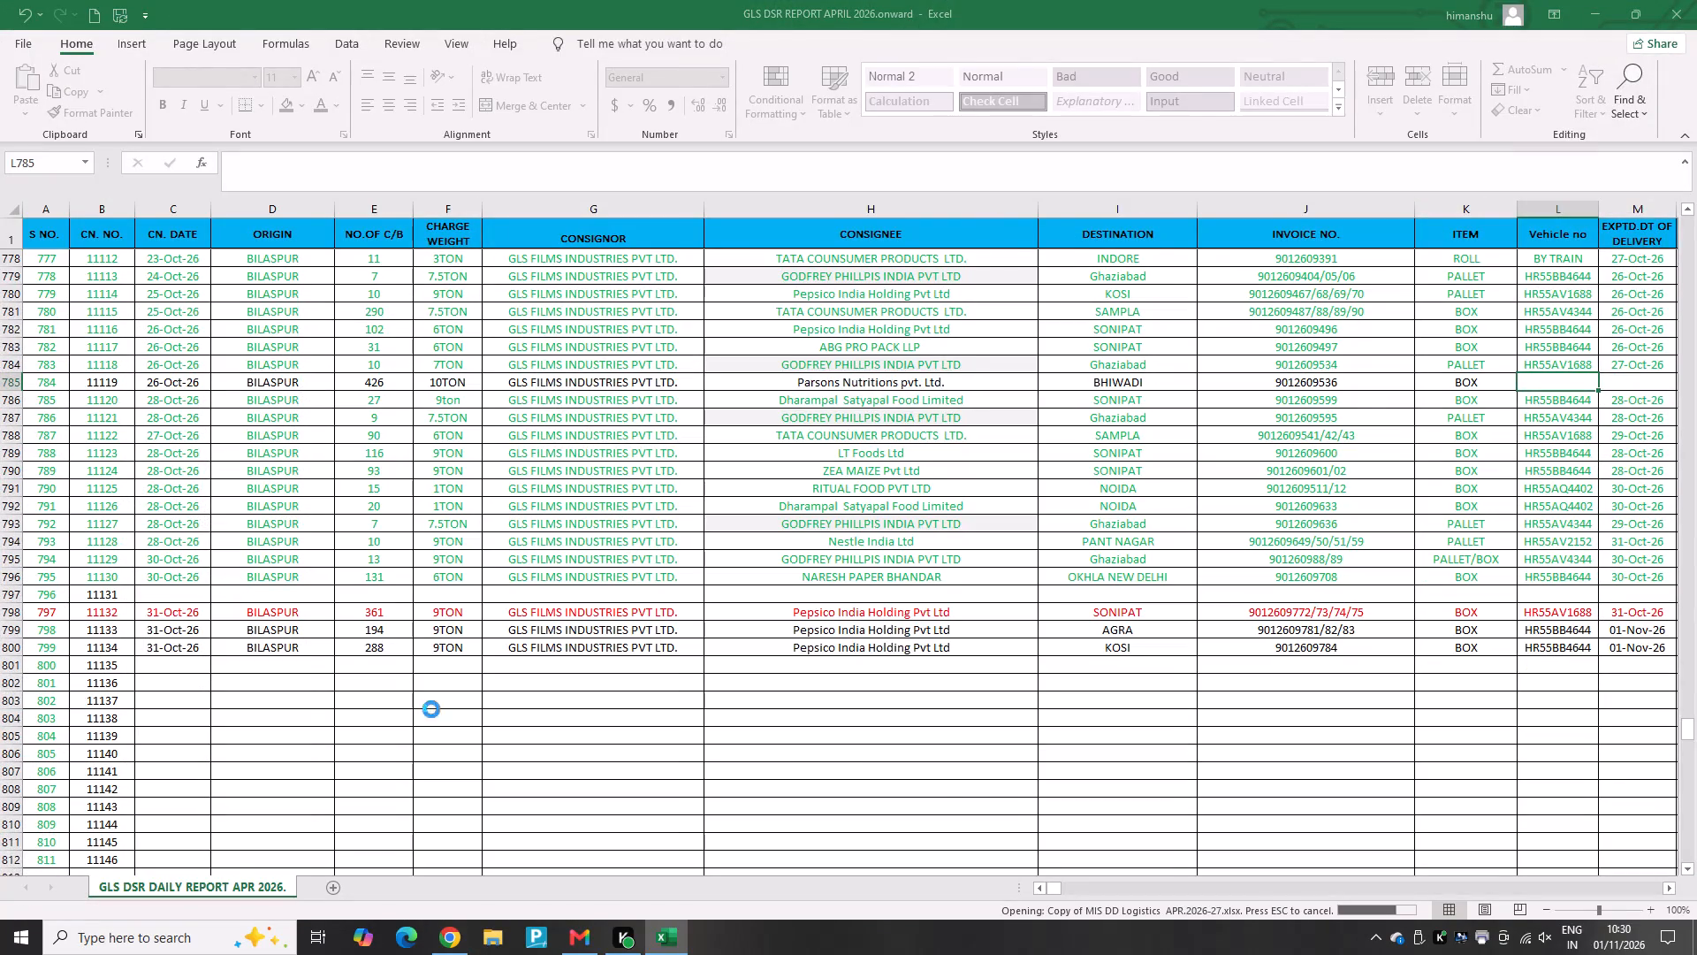
Review the October salary advance amounts and dates on the ATUL sheet beside TITU in the MIS DD Logistics workbook, and minimise that workbook.
click(796, 529)
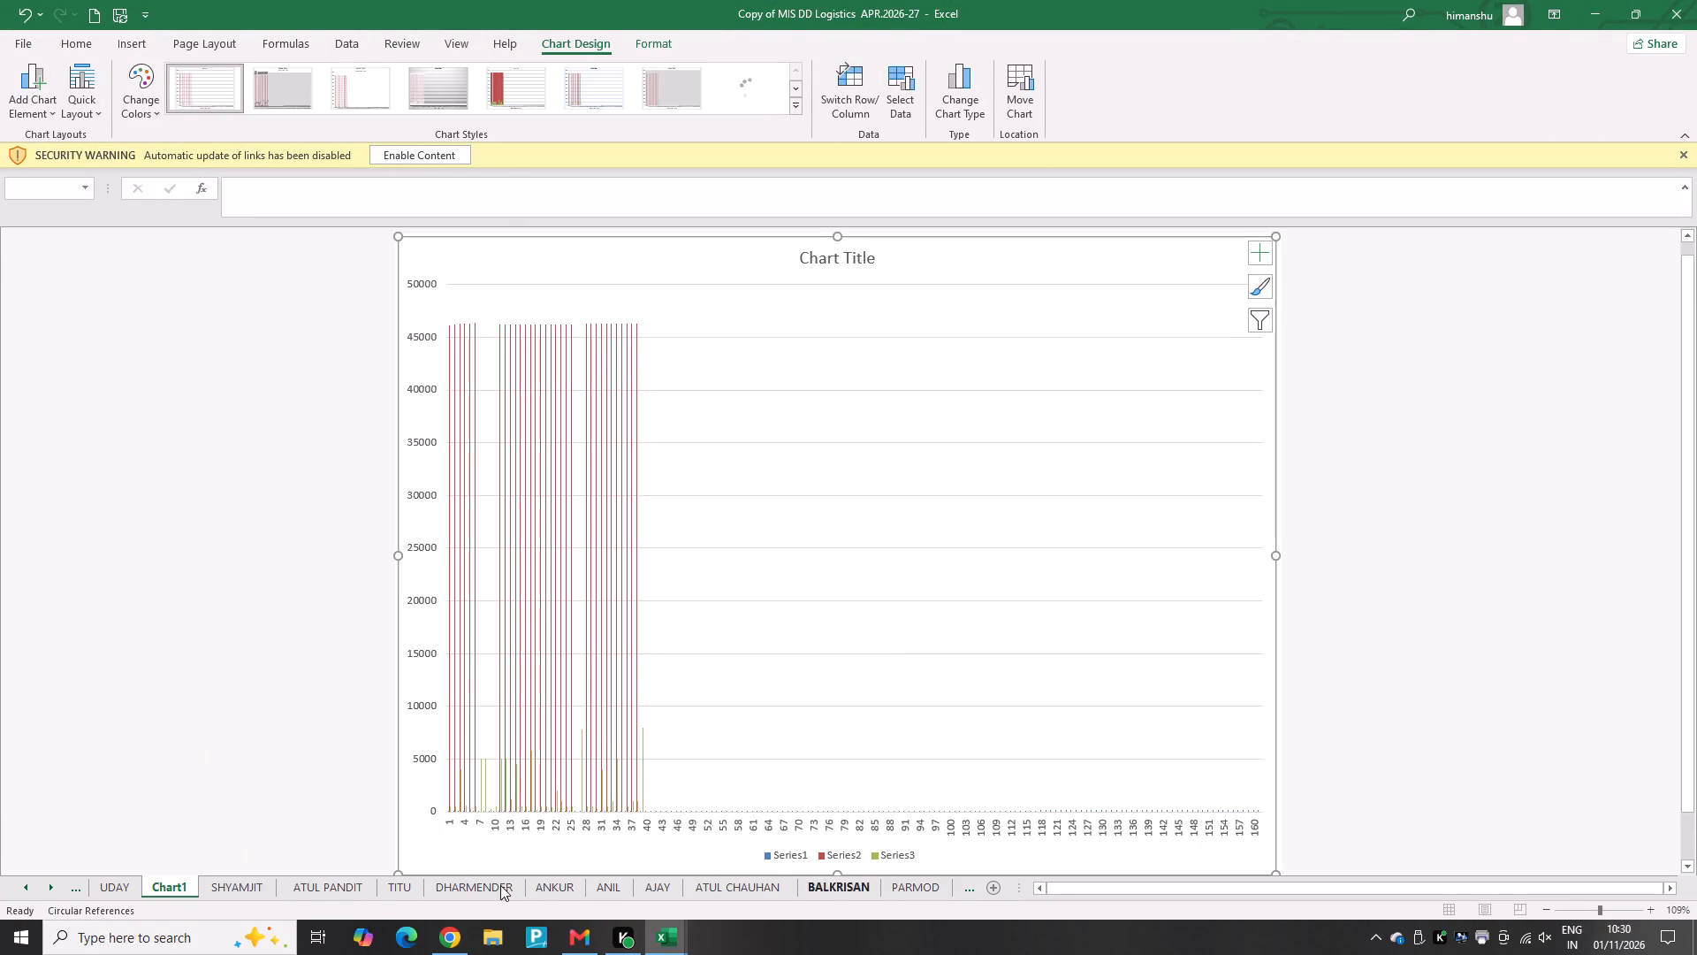
triple_click(57, 884)
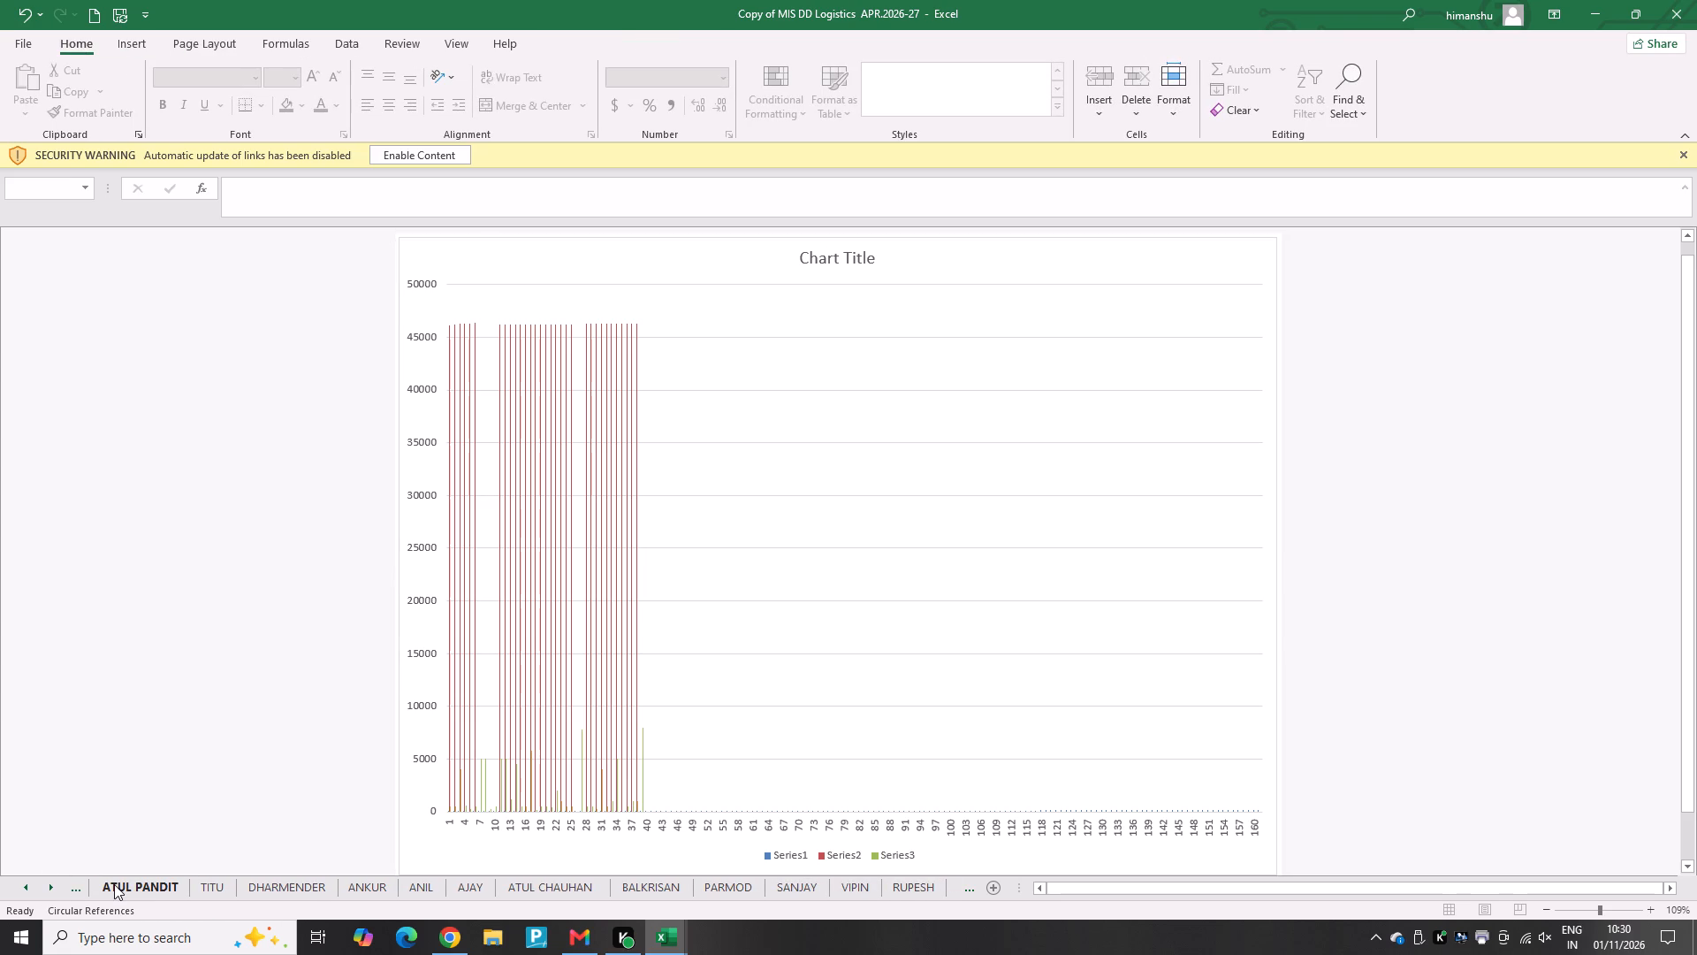
click(114, 884)
click(307, 560)
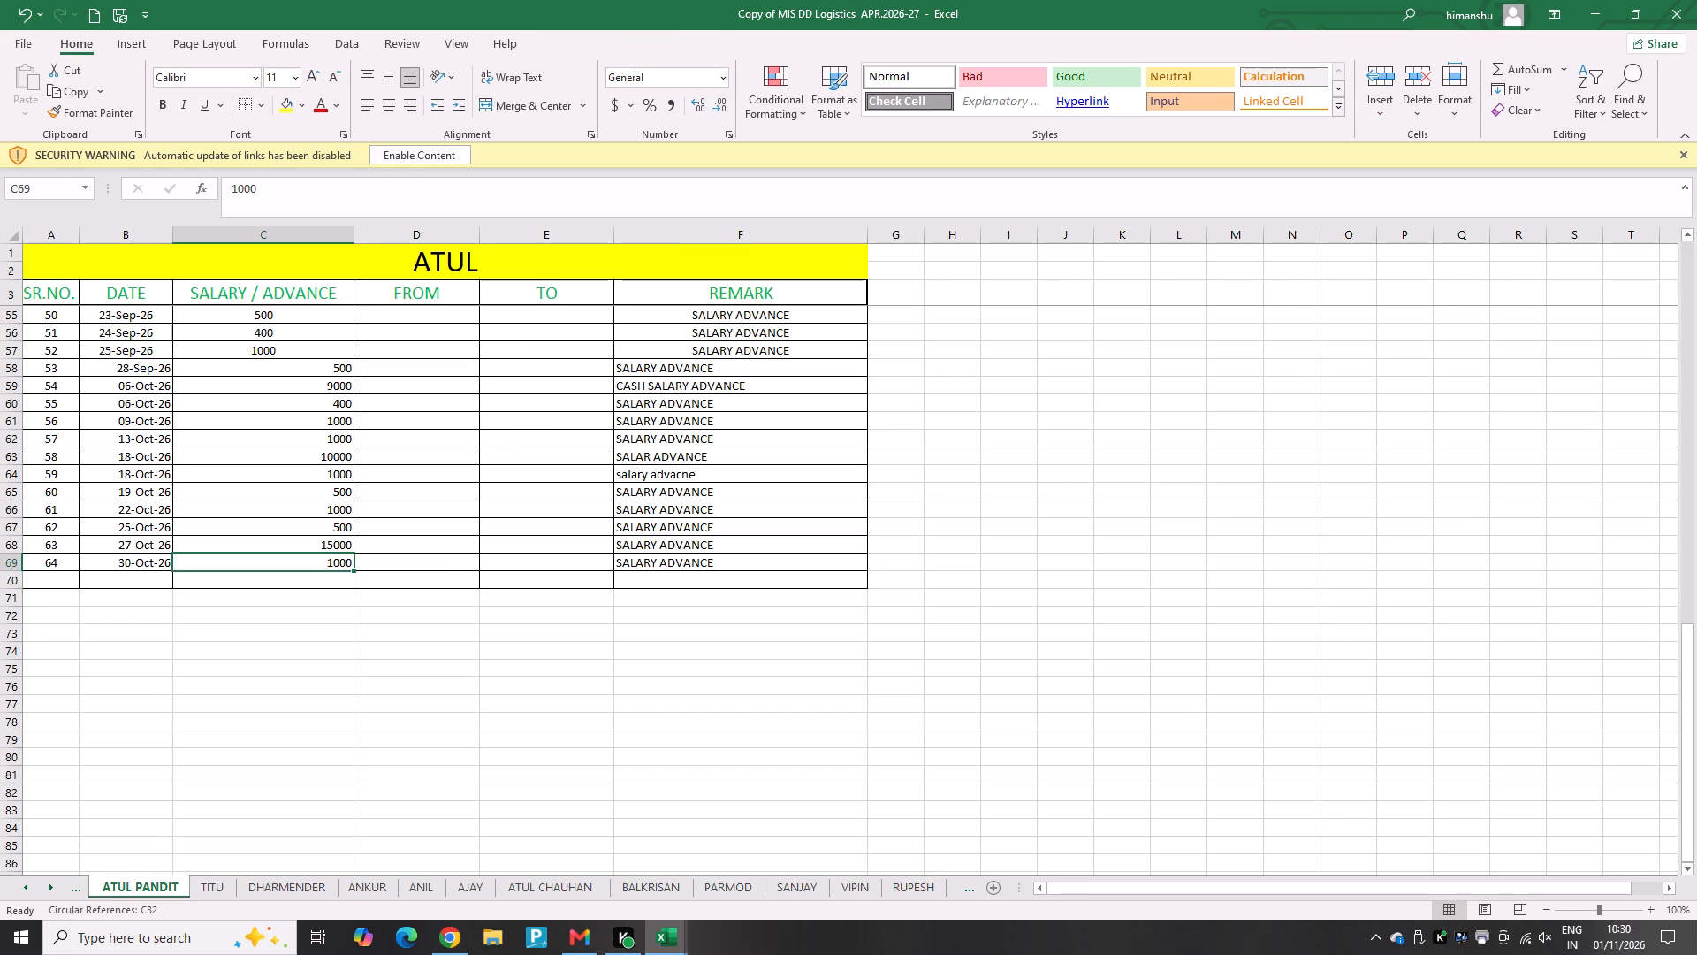
click(308, 549)
click(329, 459)
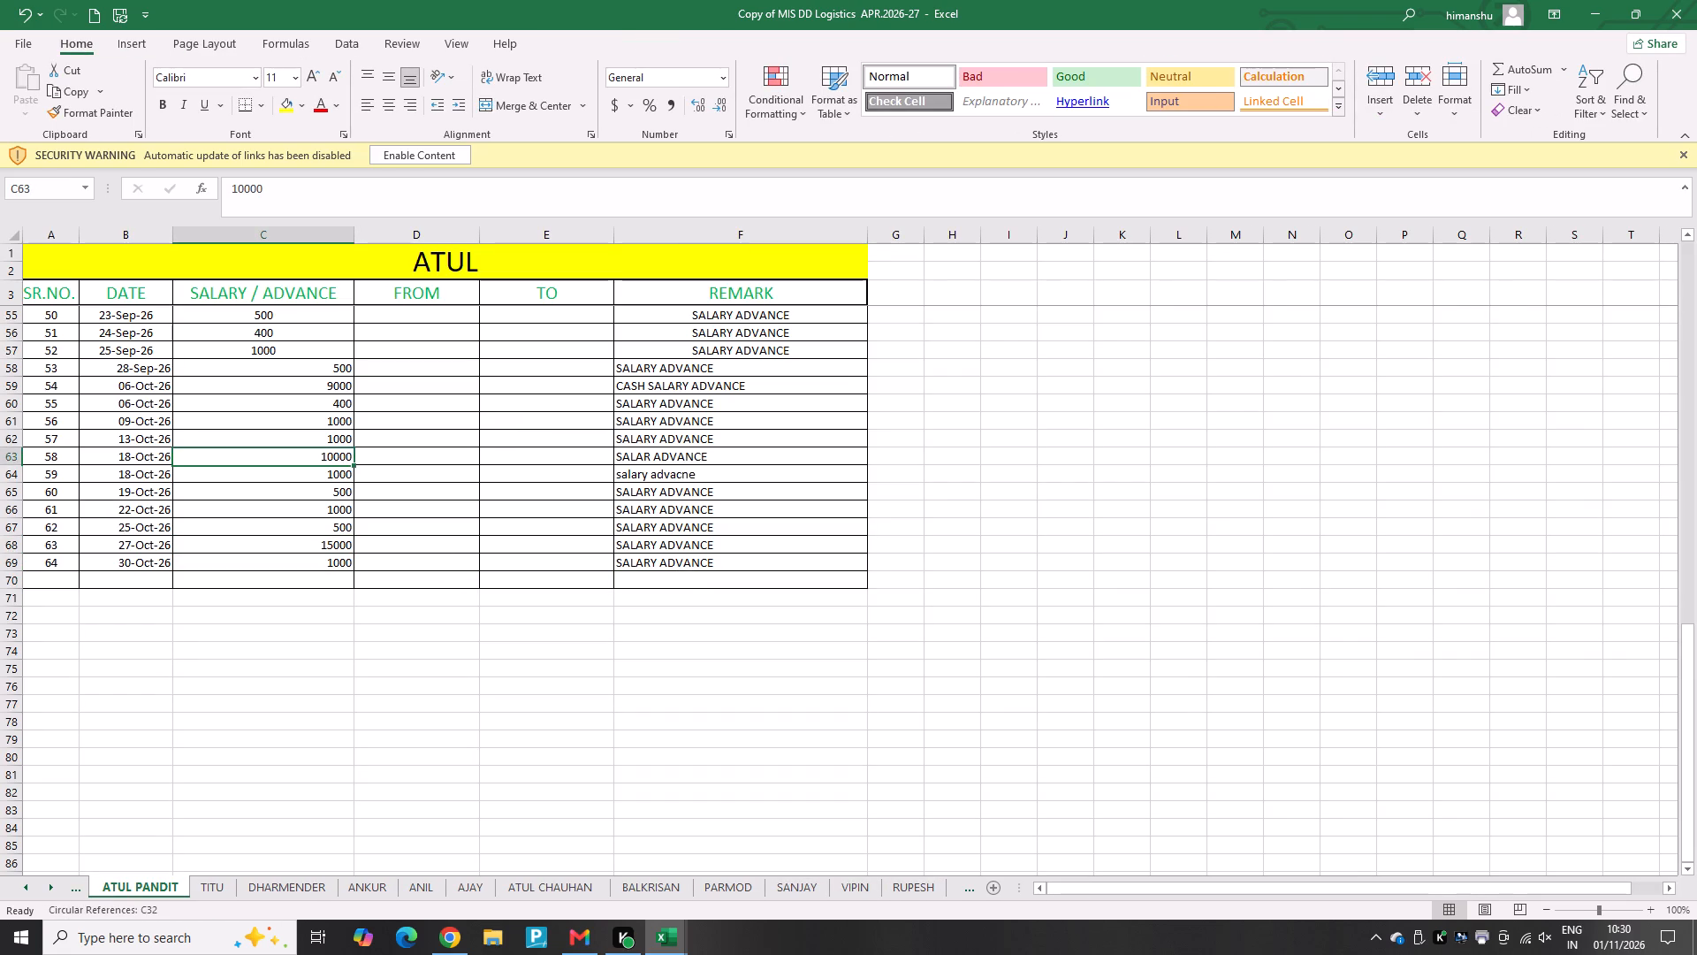
click(353, 476)
click(354, 497)
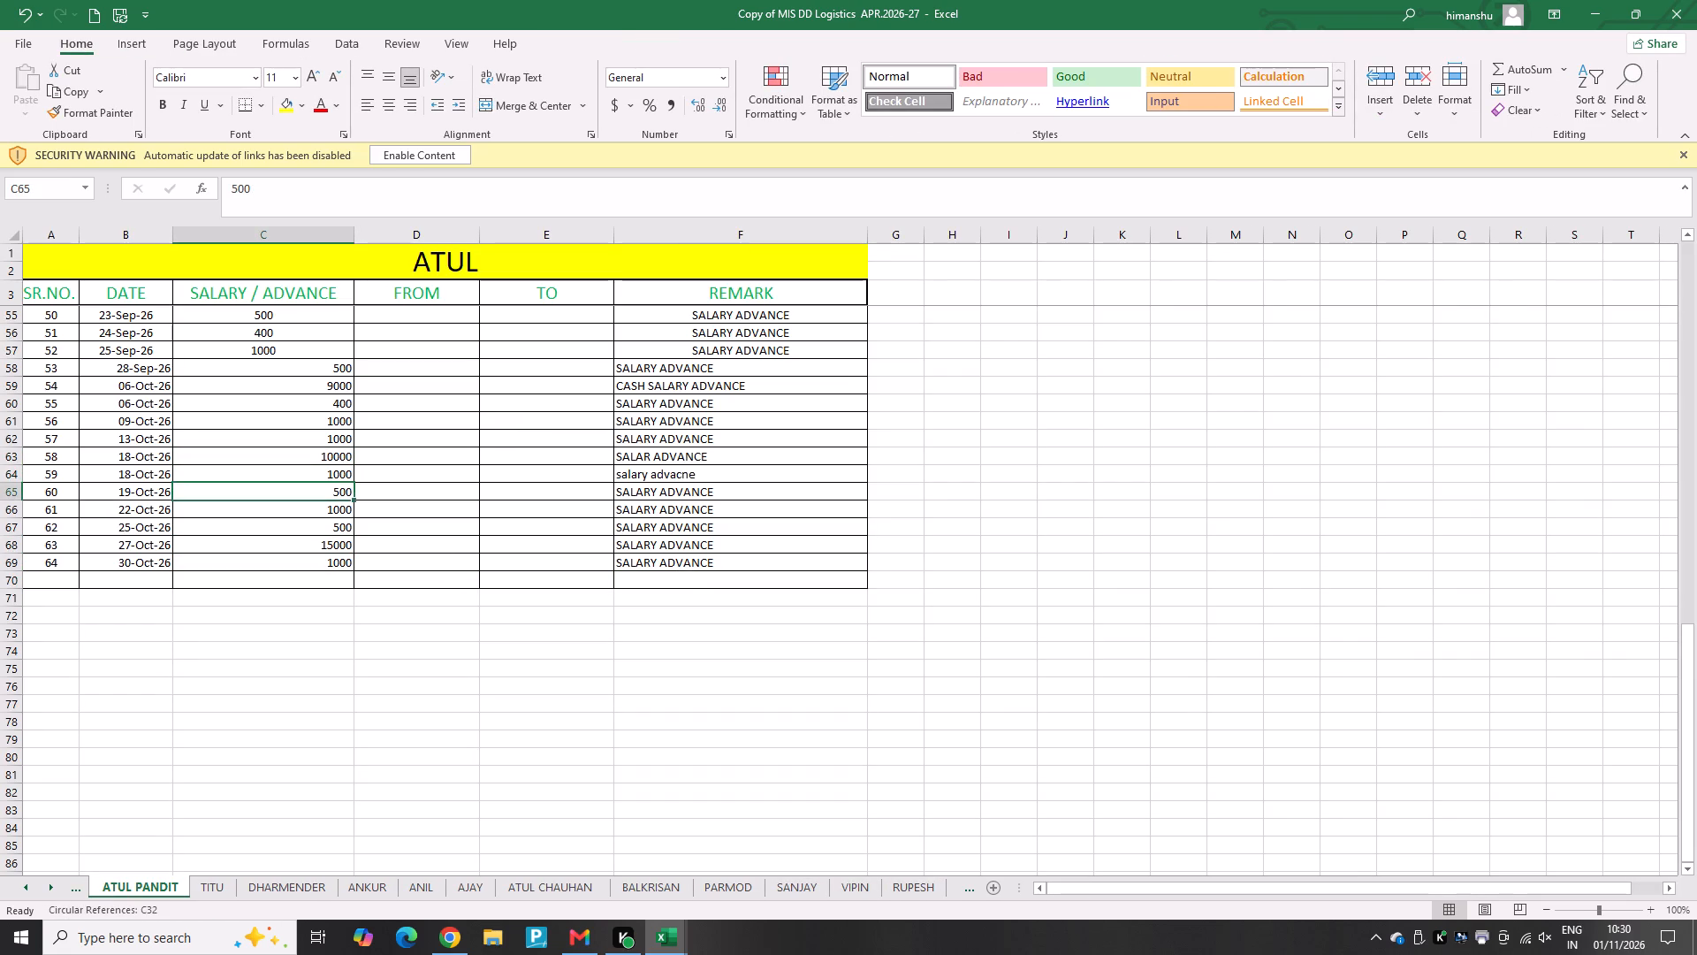
click(354, 516)
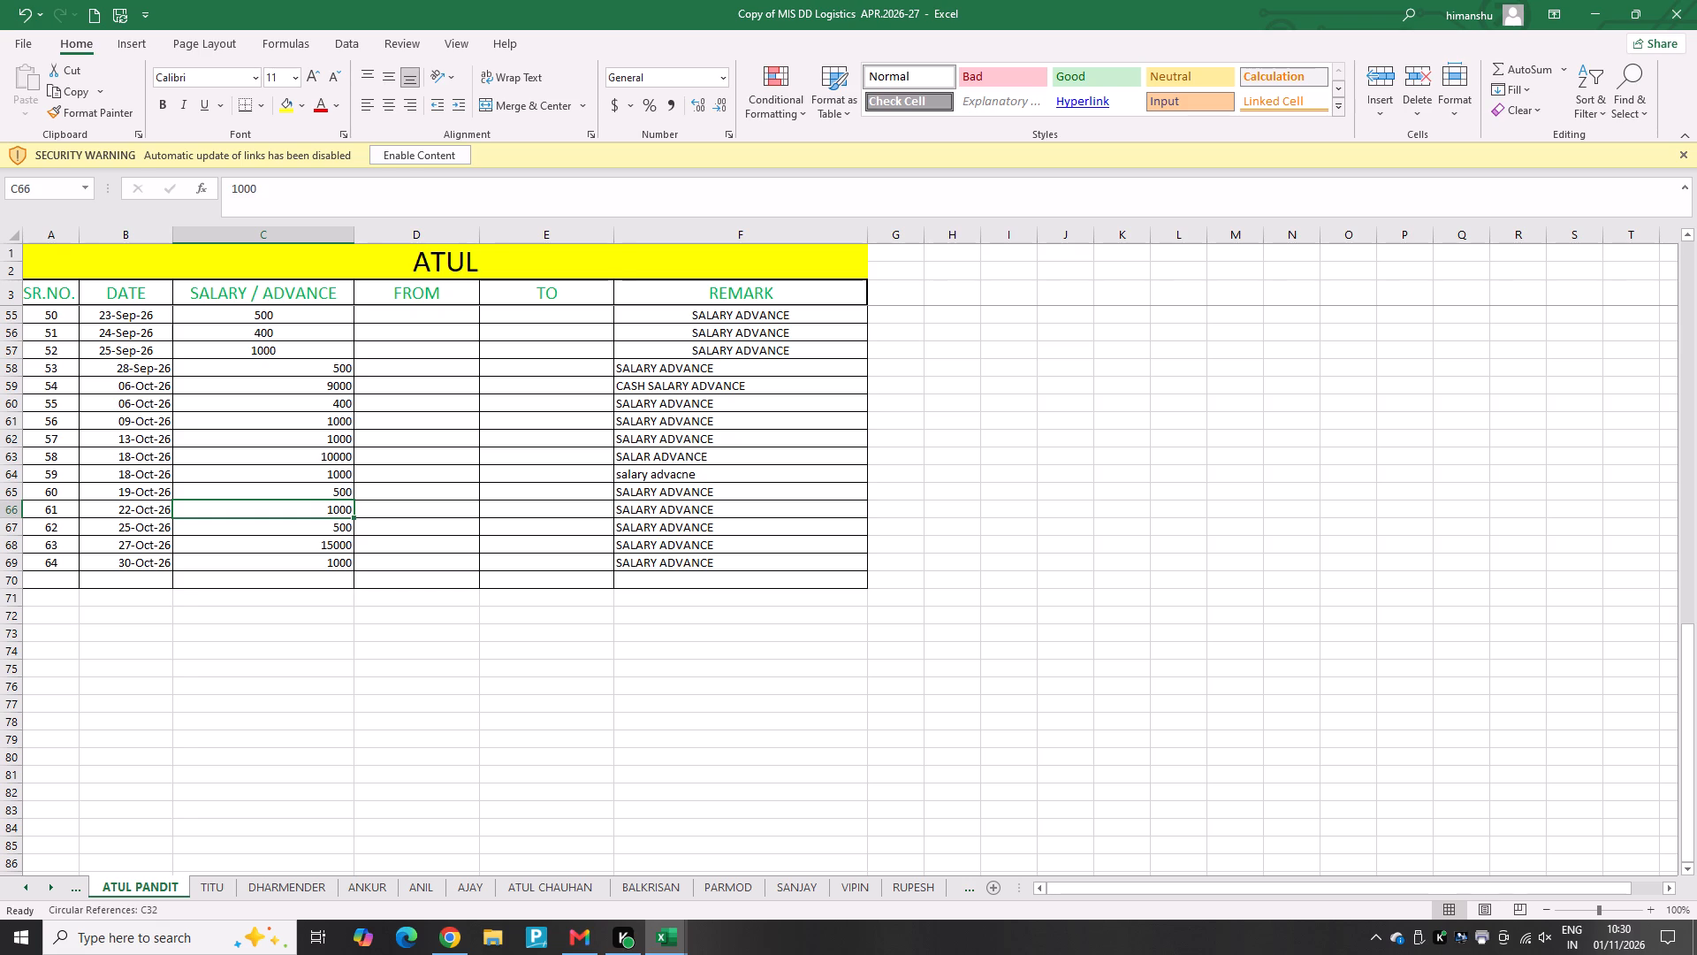
click(160, 556)
click(260, 543)
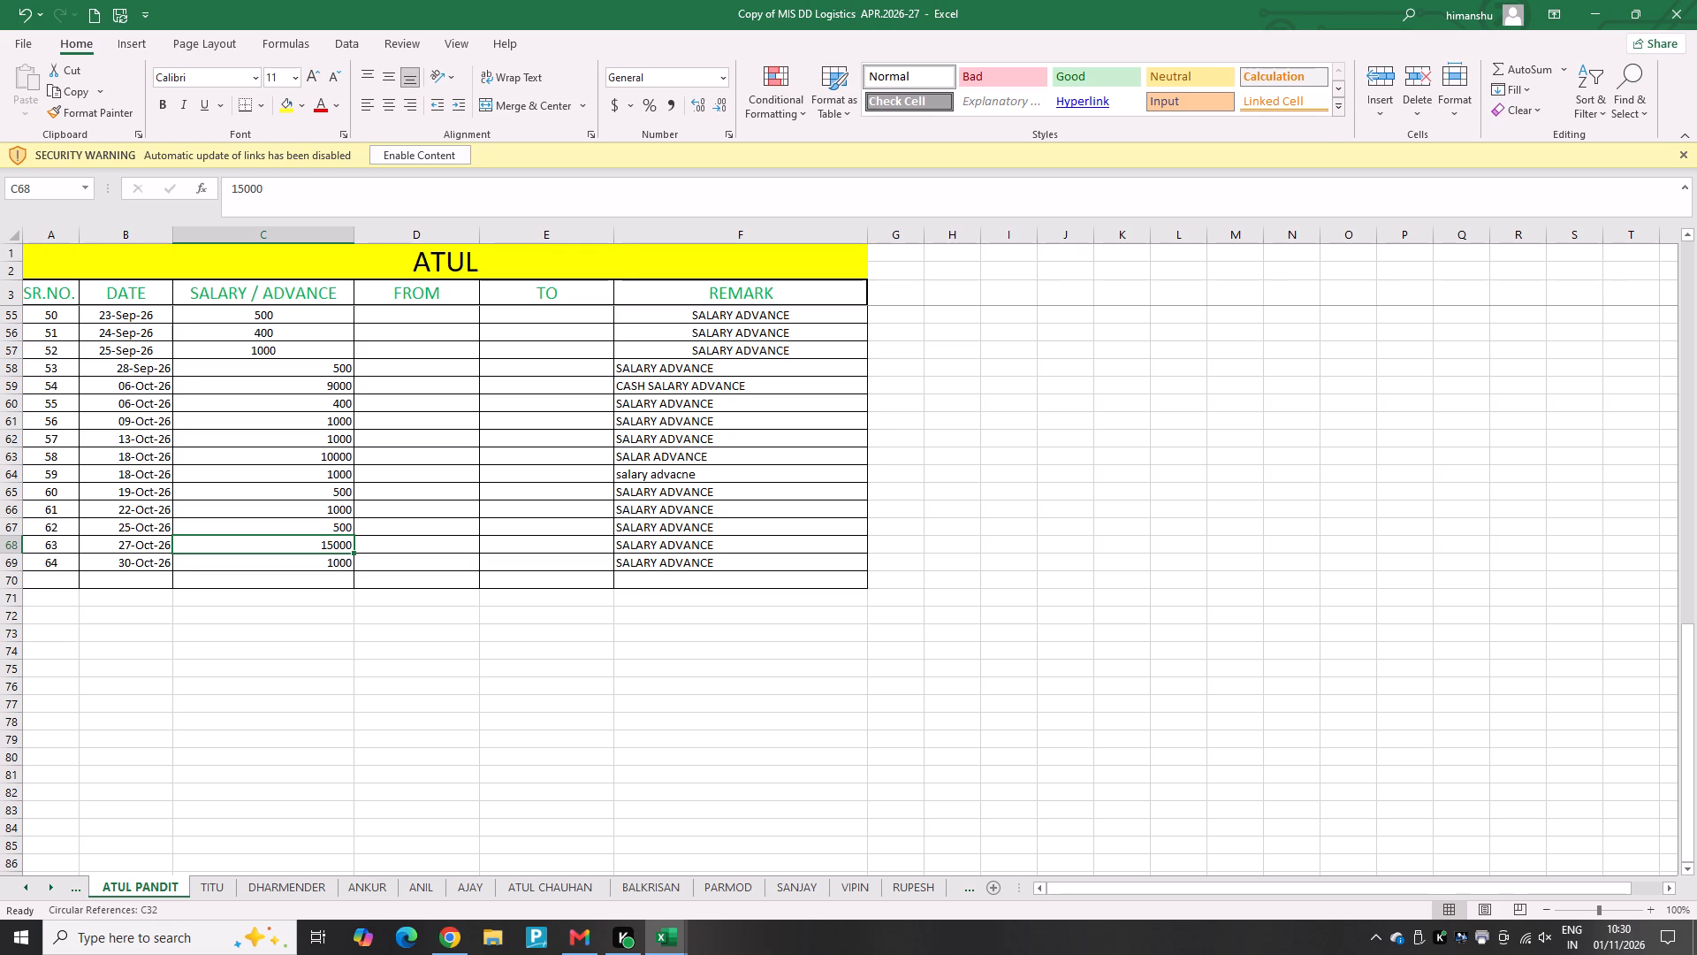
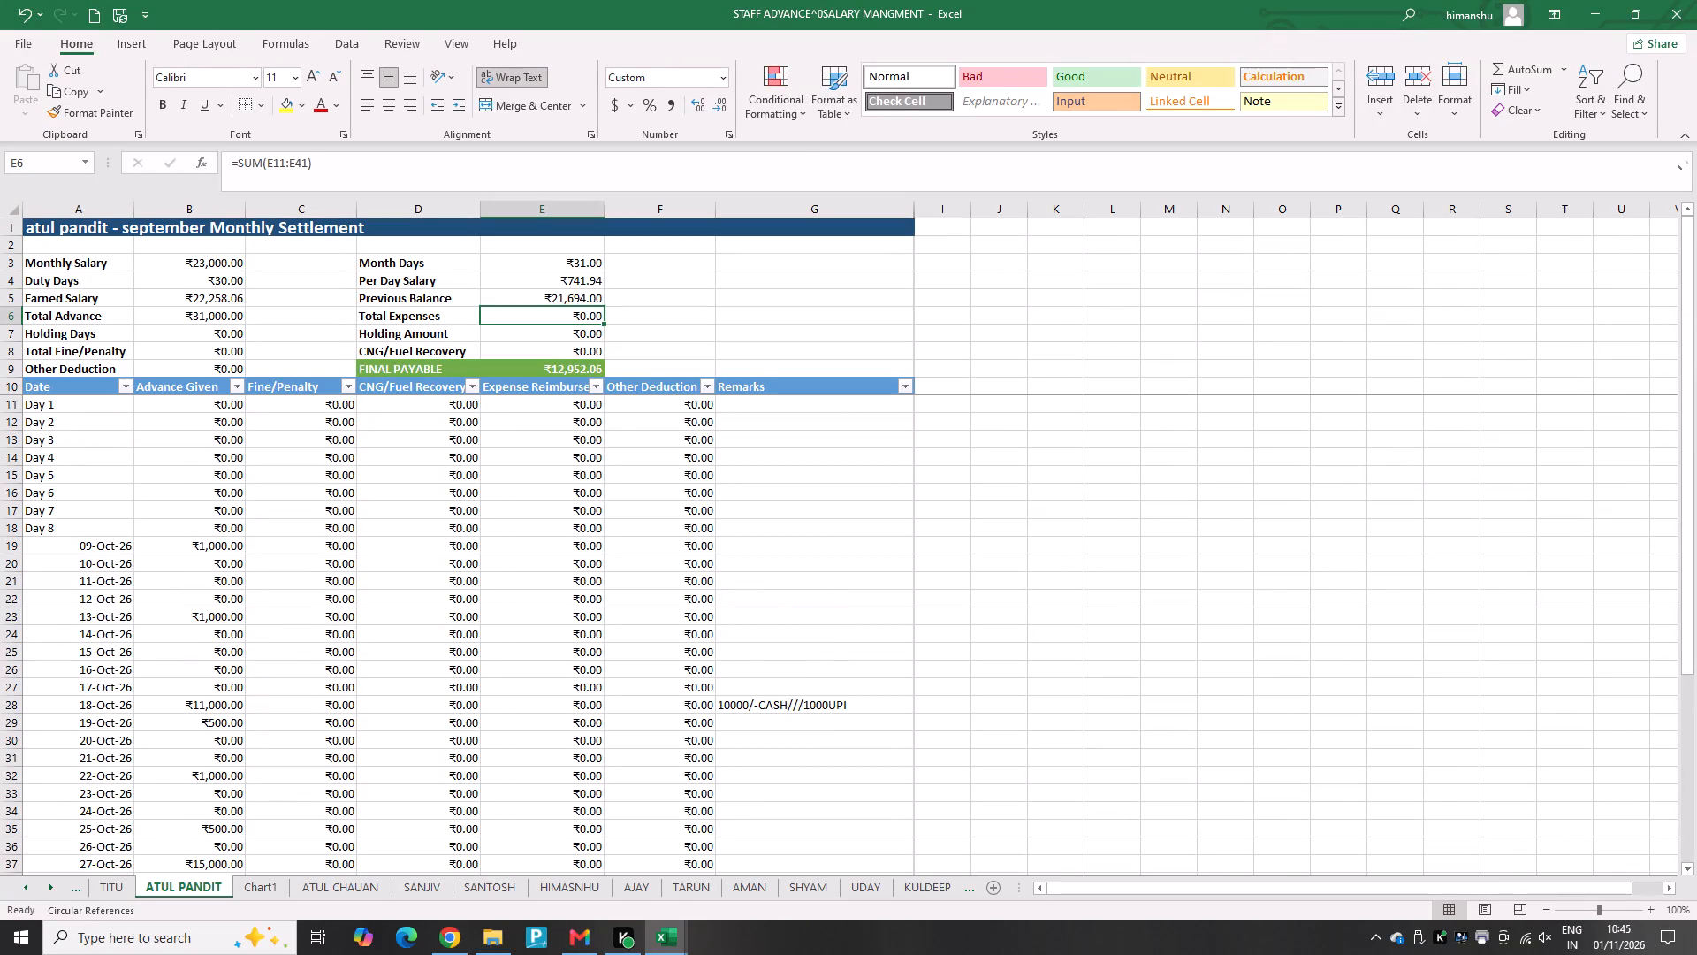
click(224, 536)
click(224, 551)
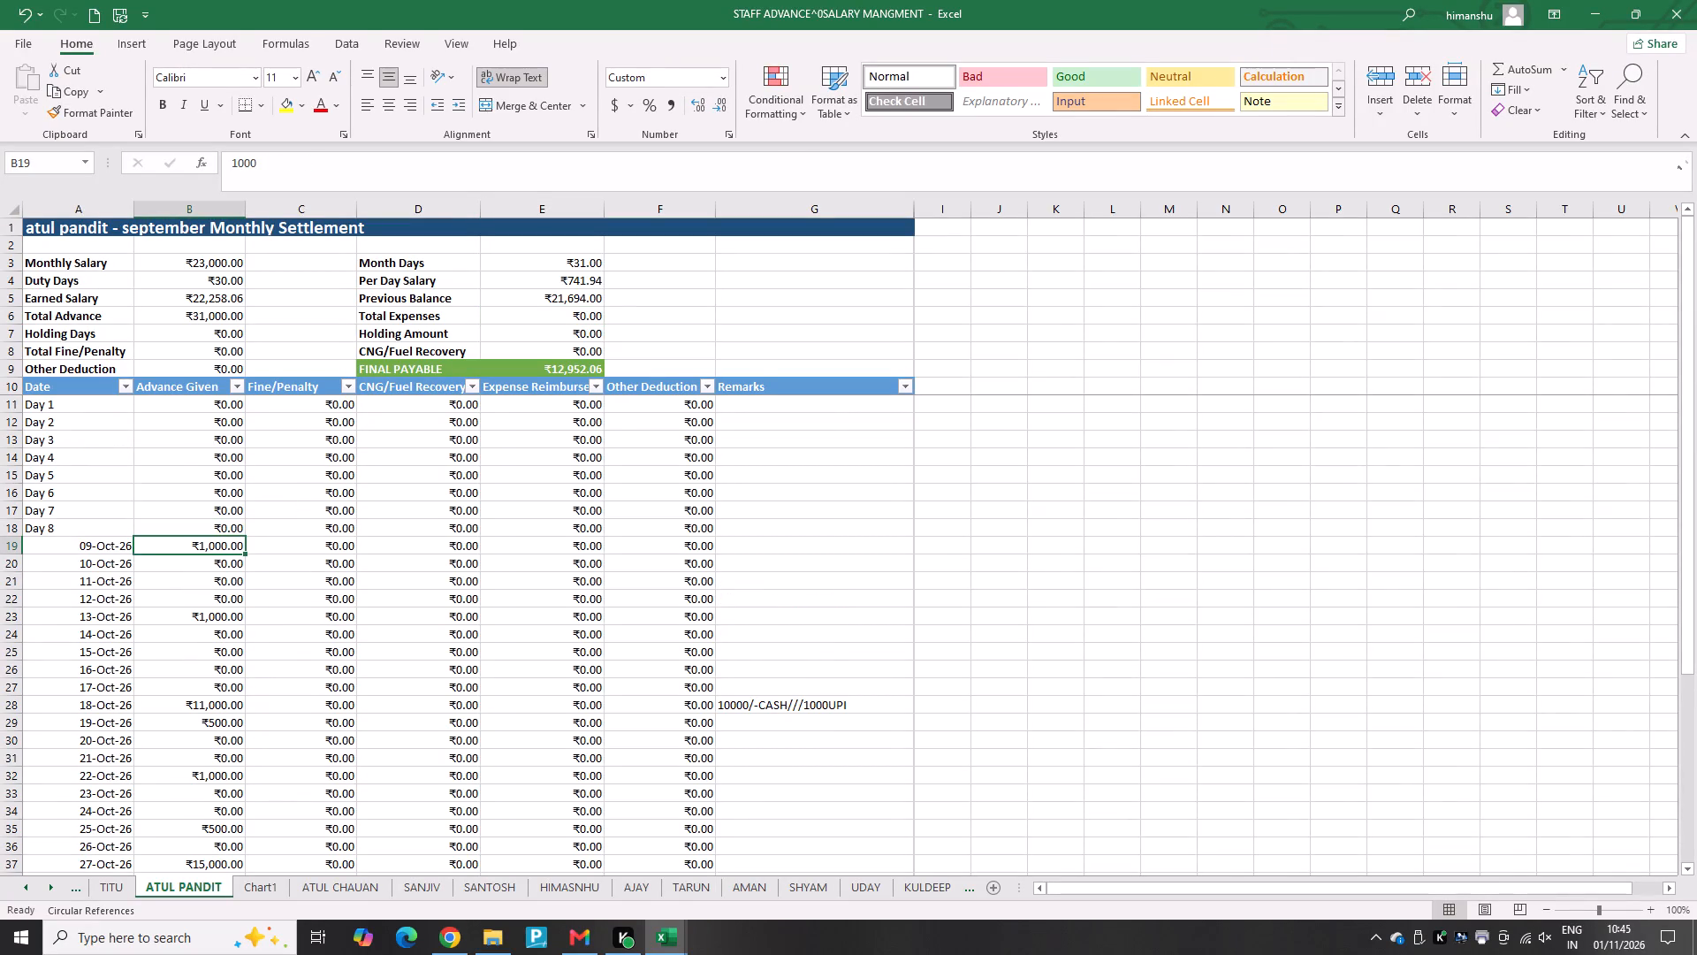
scroll(237, 551, down, 1)
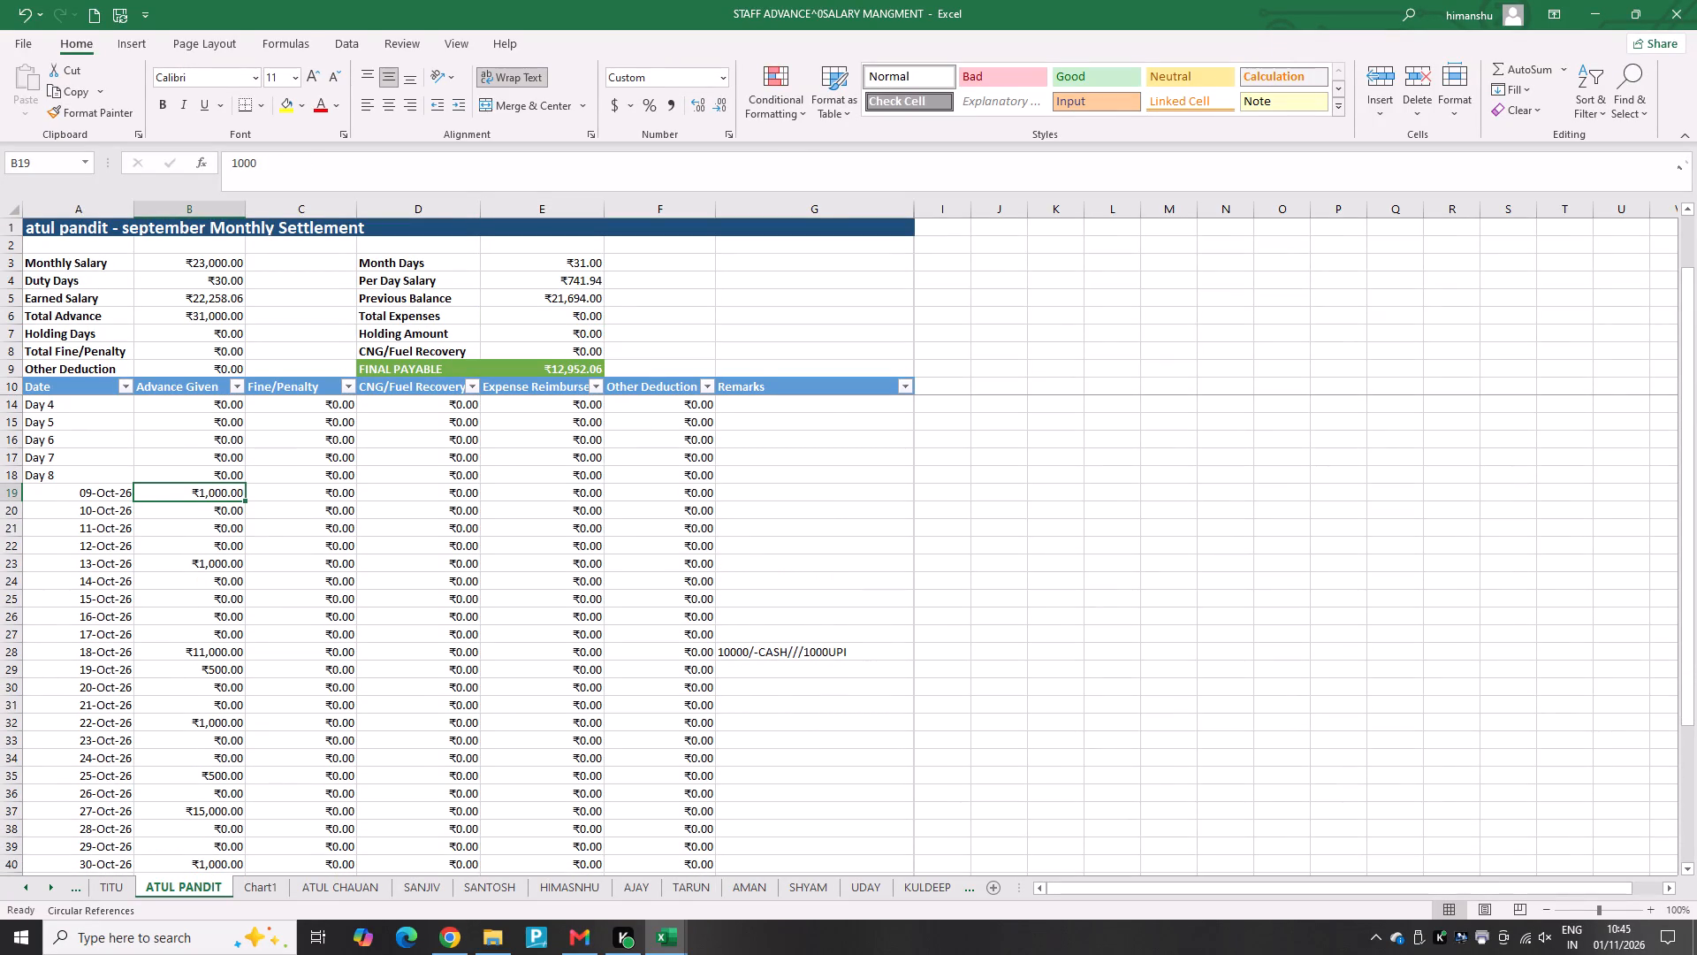
scroll(224, 650, down, 1)
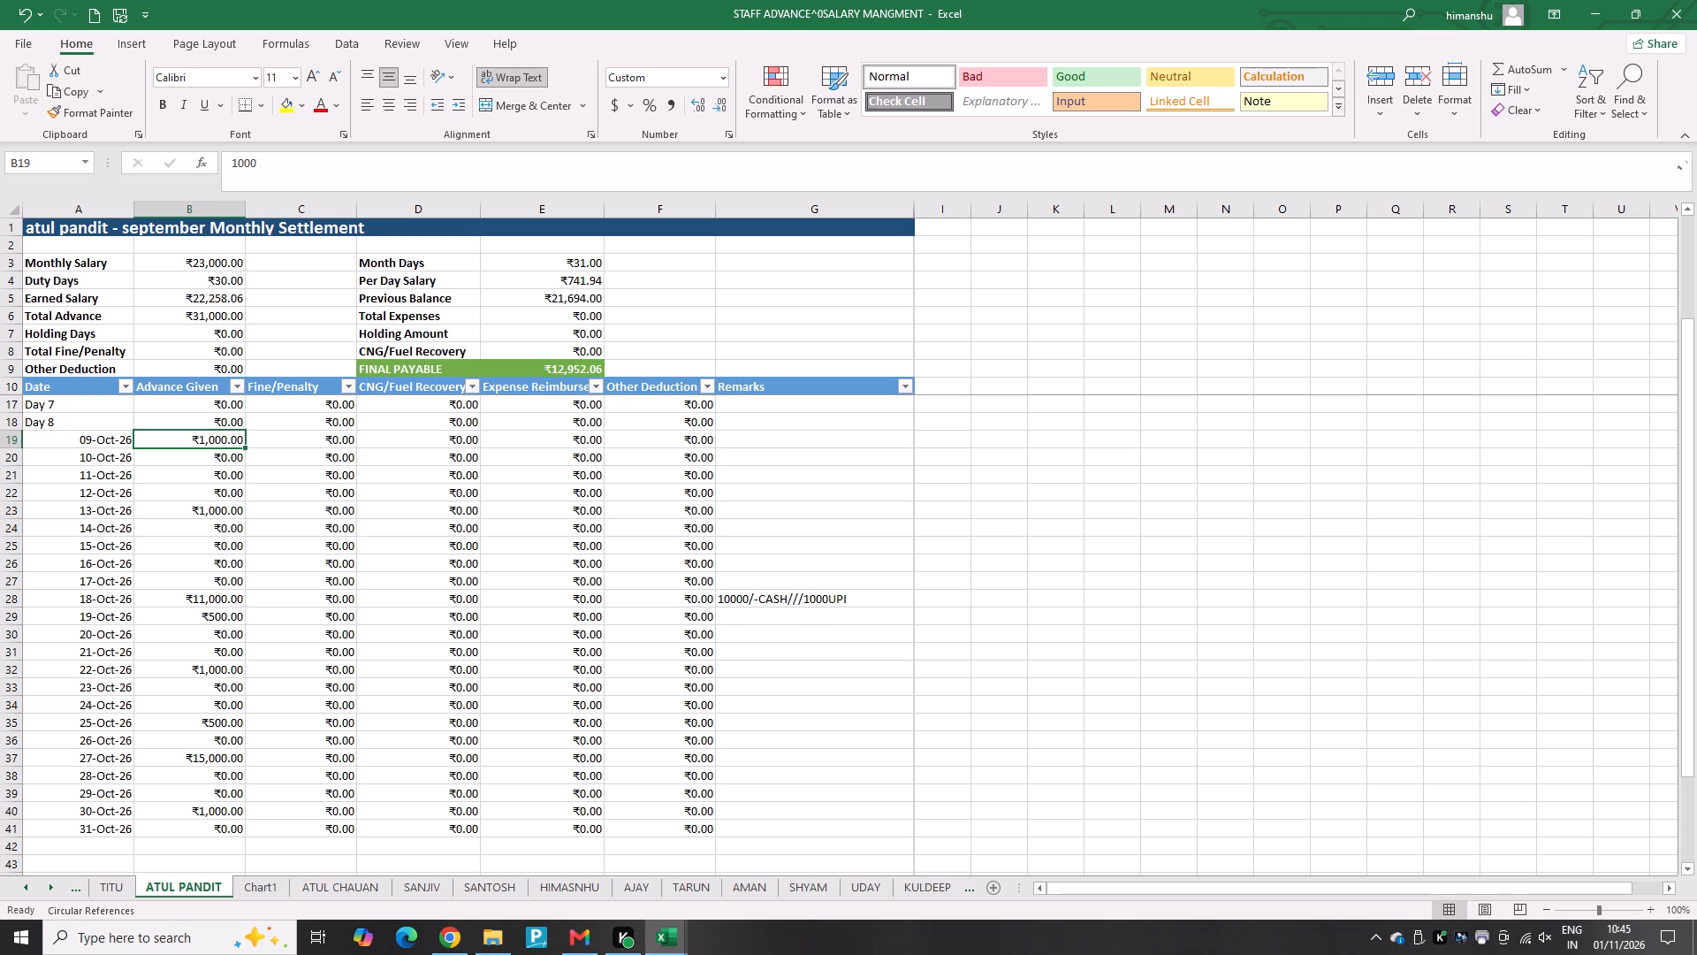
scroll(232, 668, down, 1)
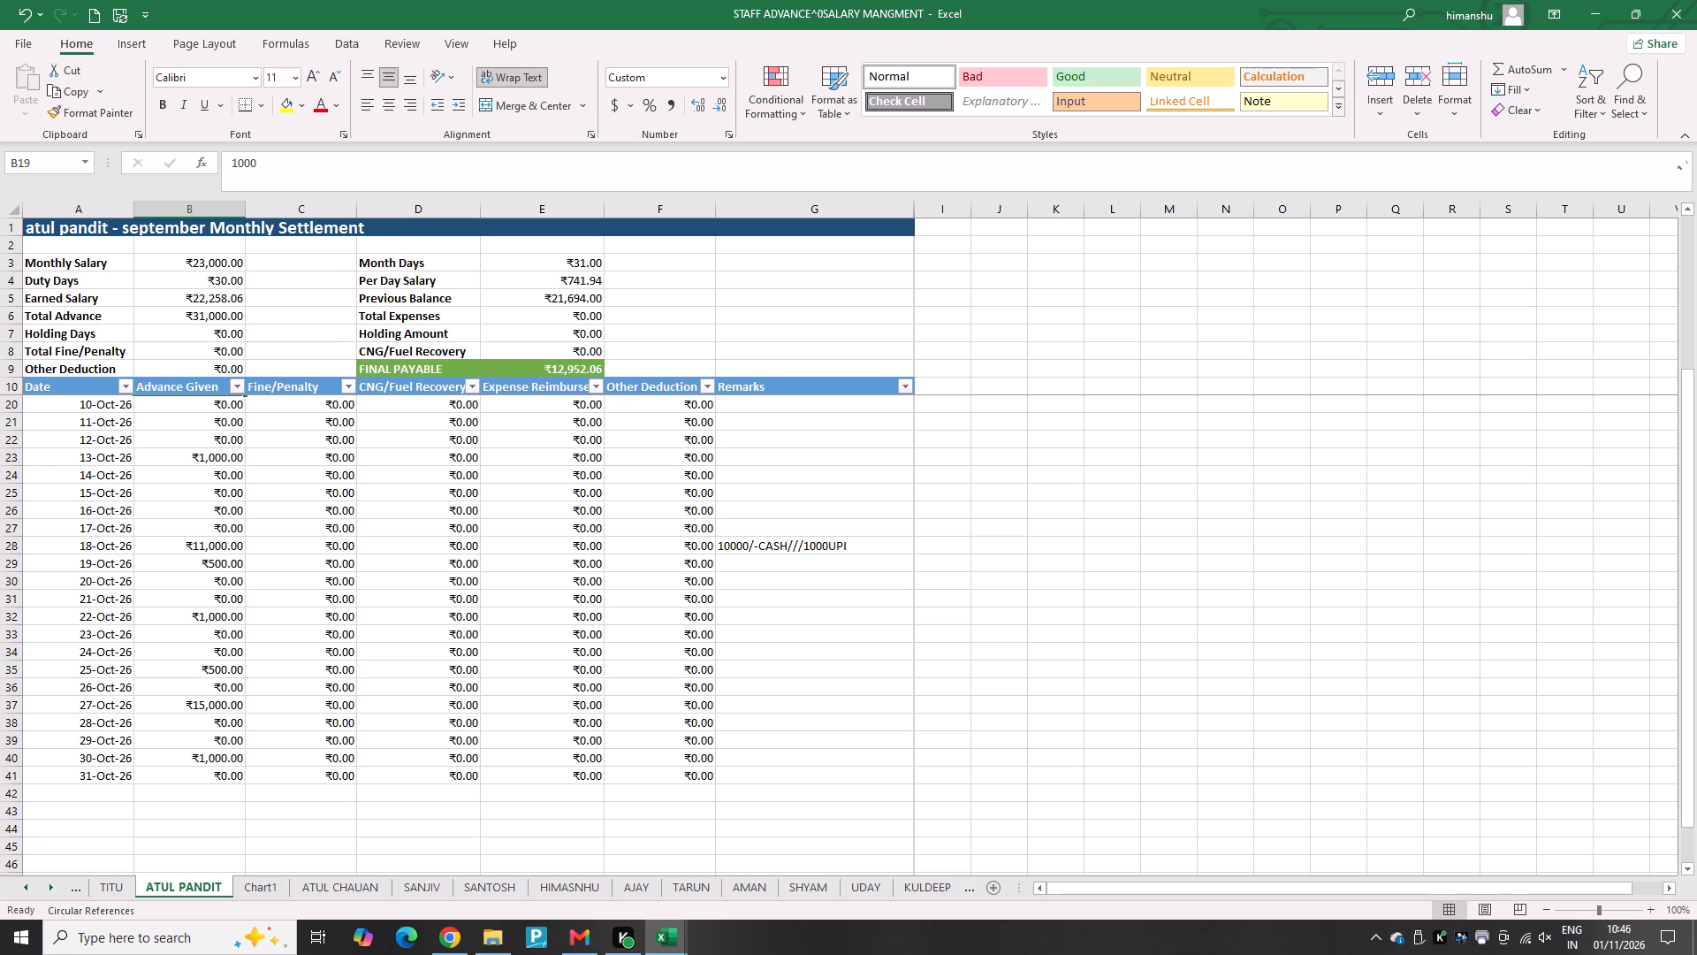
click(574, 375)
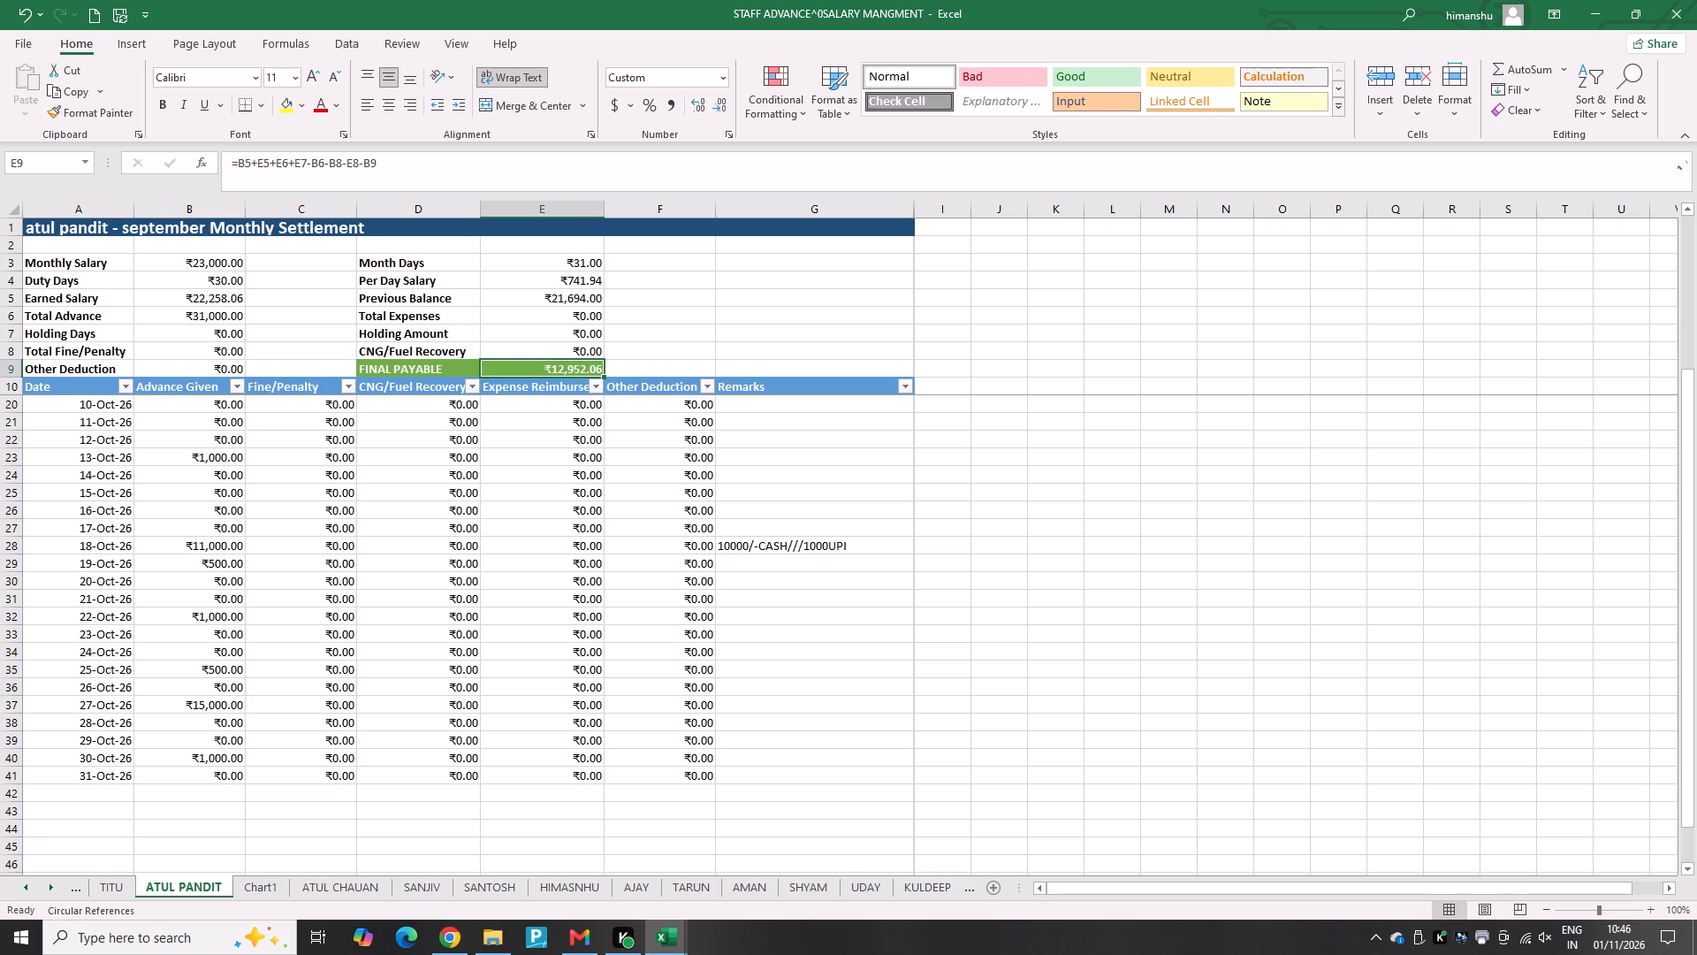
click(681, 352)
click(637, 374)
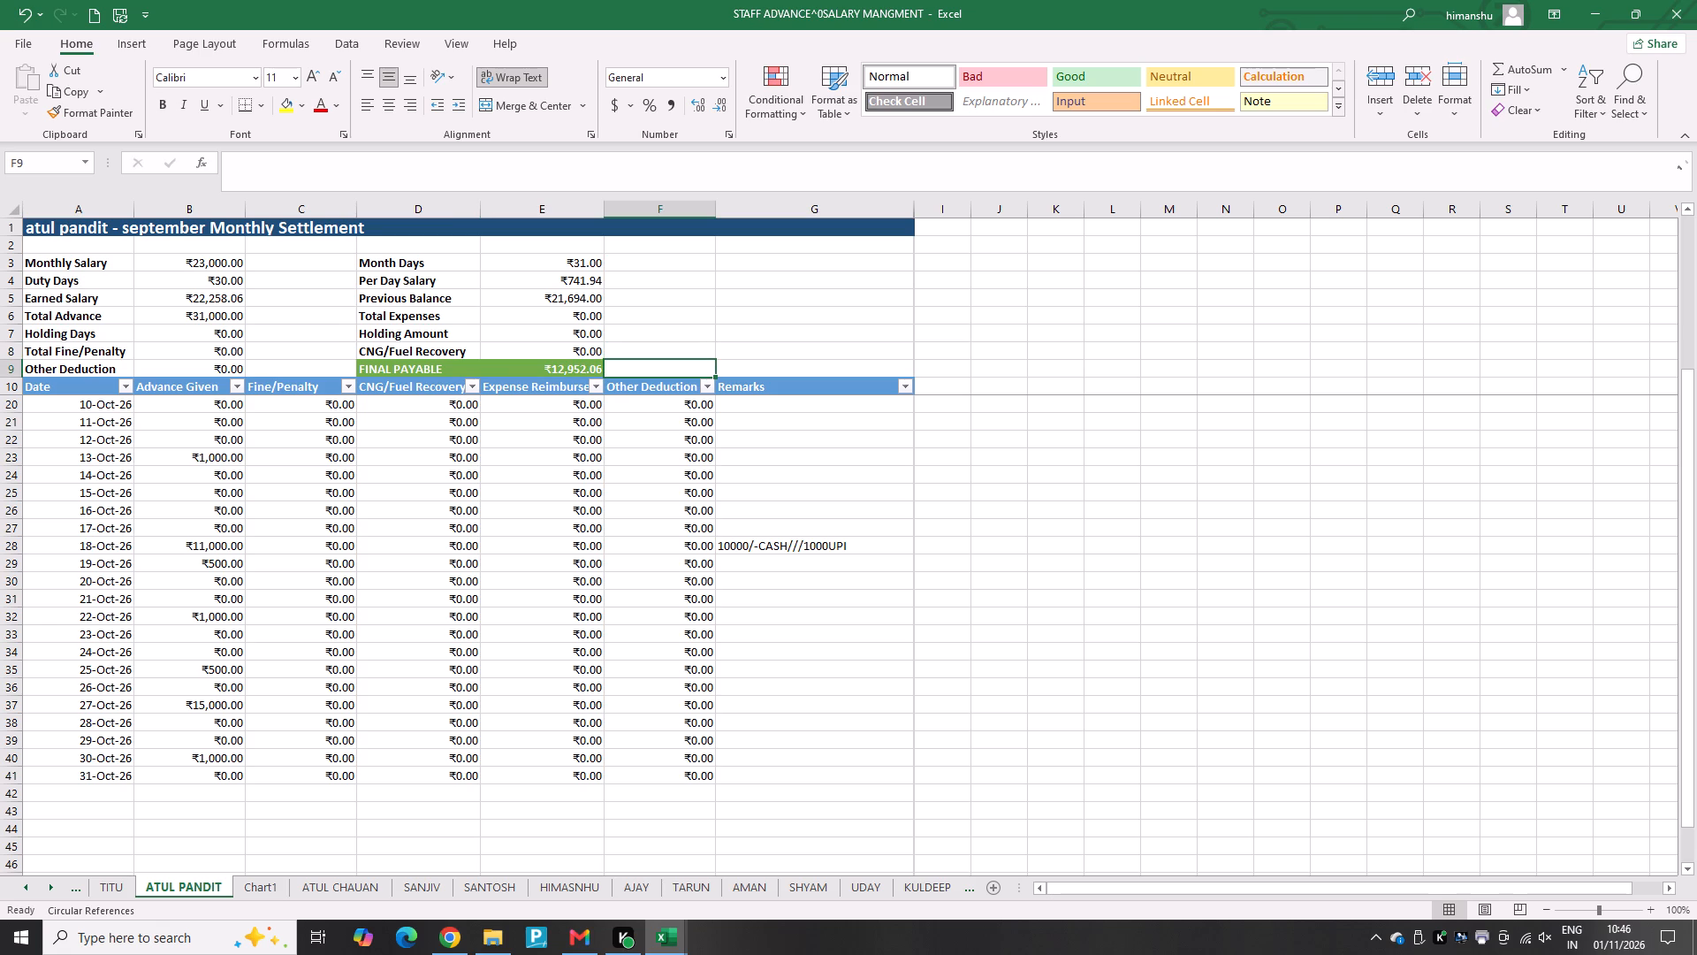
click(559, 374)
click(675, 355)
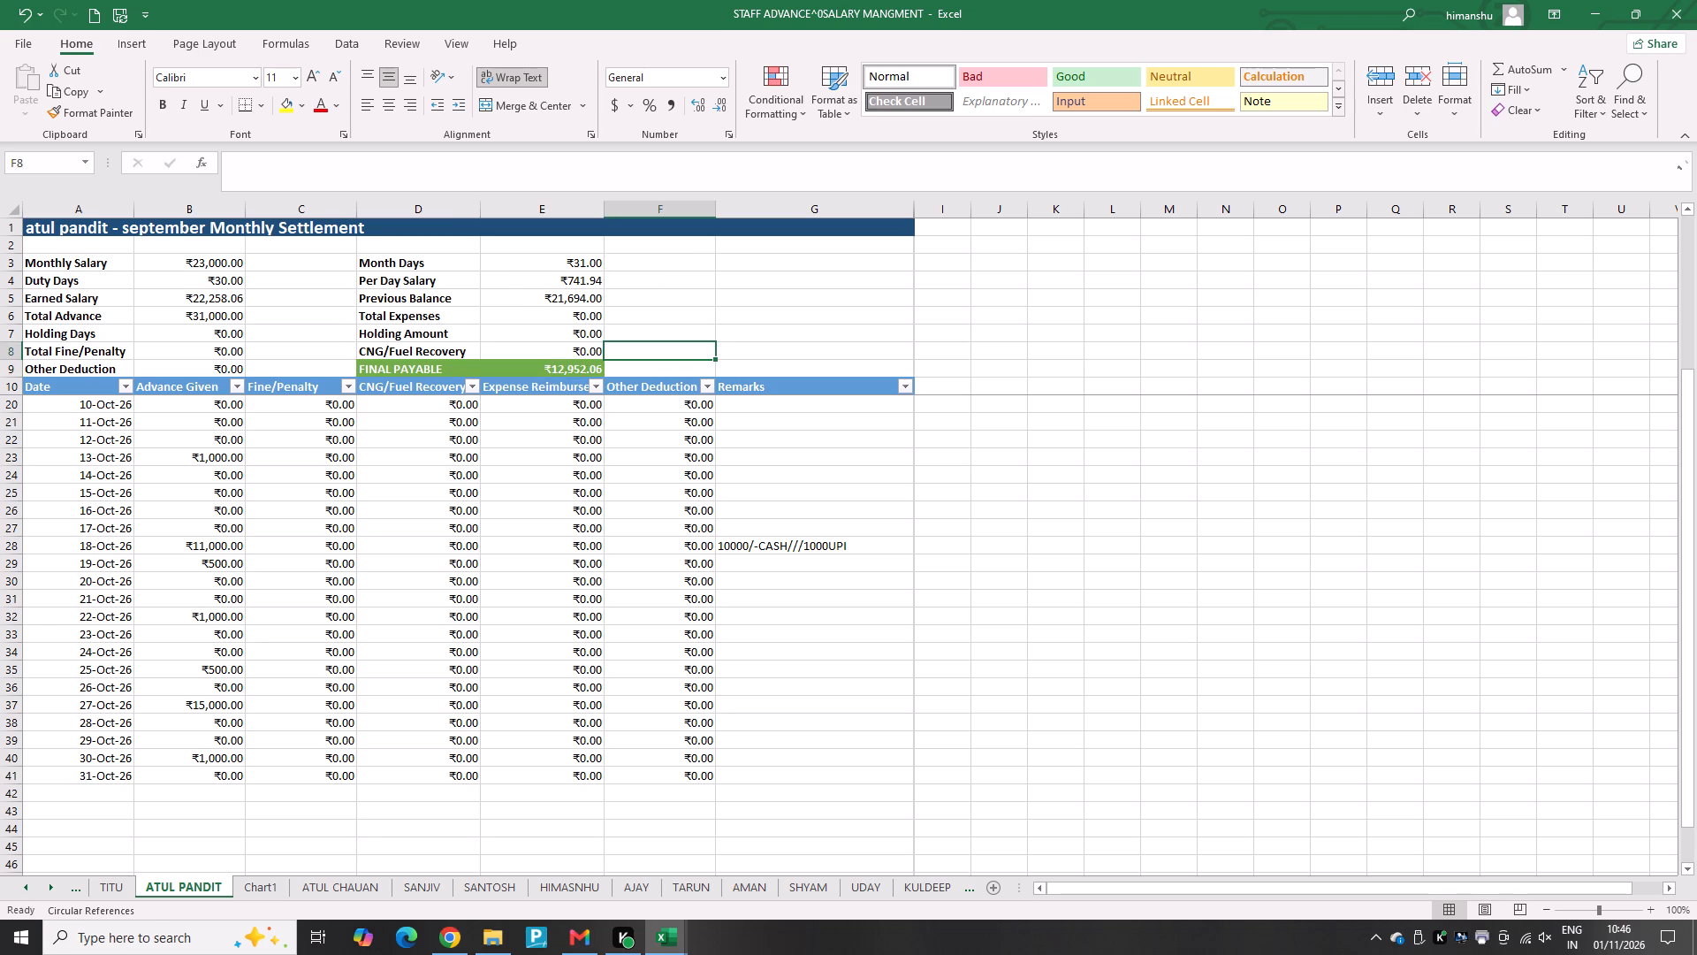
click(575, 369)
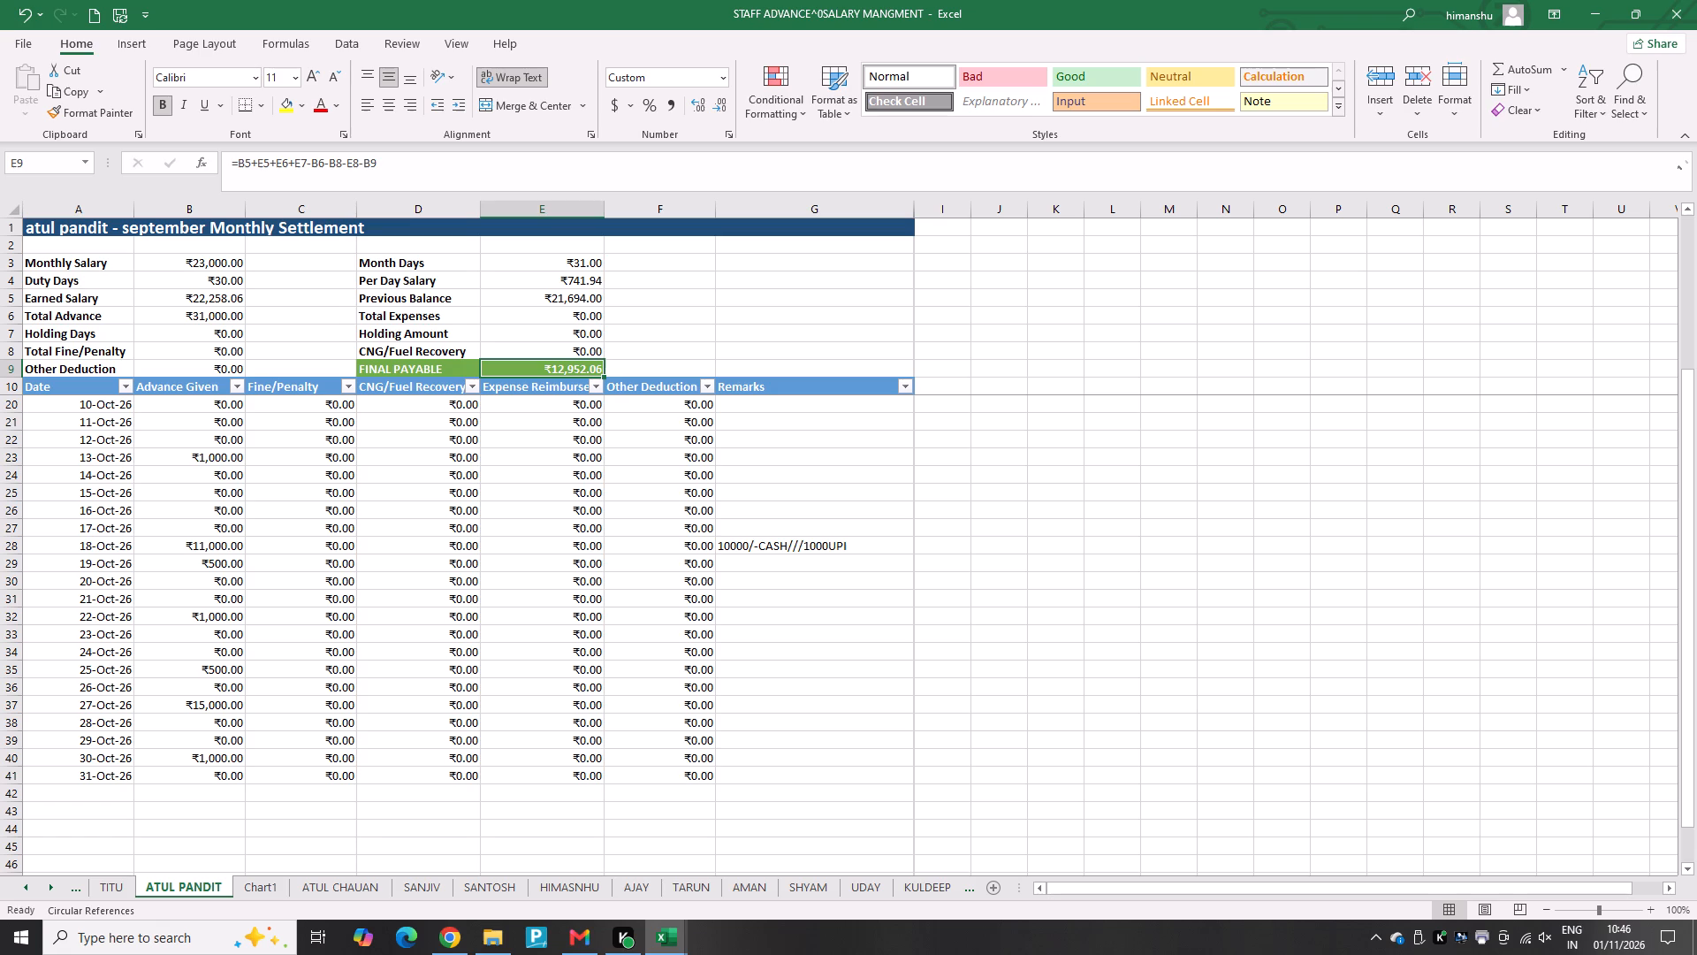
Set the settlement's Monthly Salary to 25000.
click(227, 262)
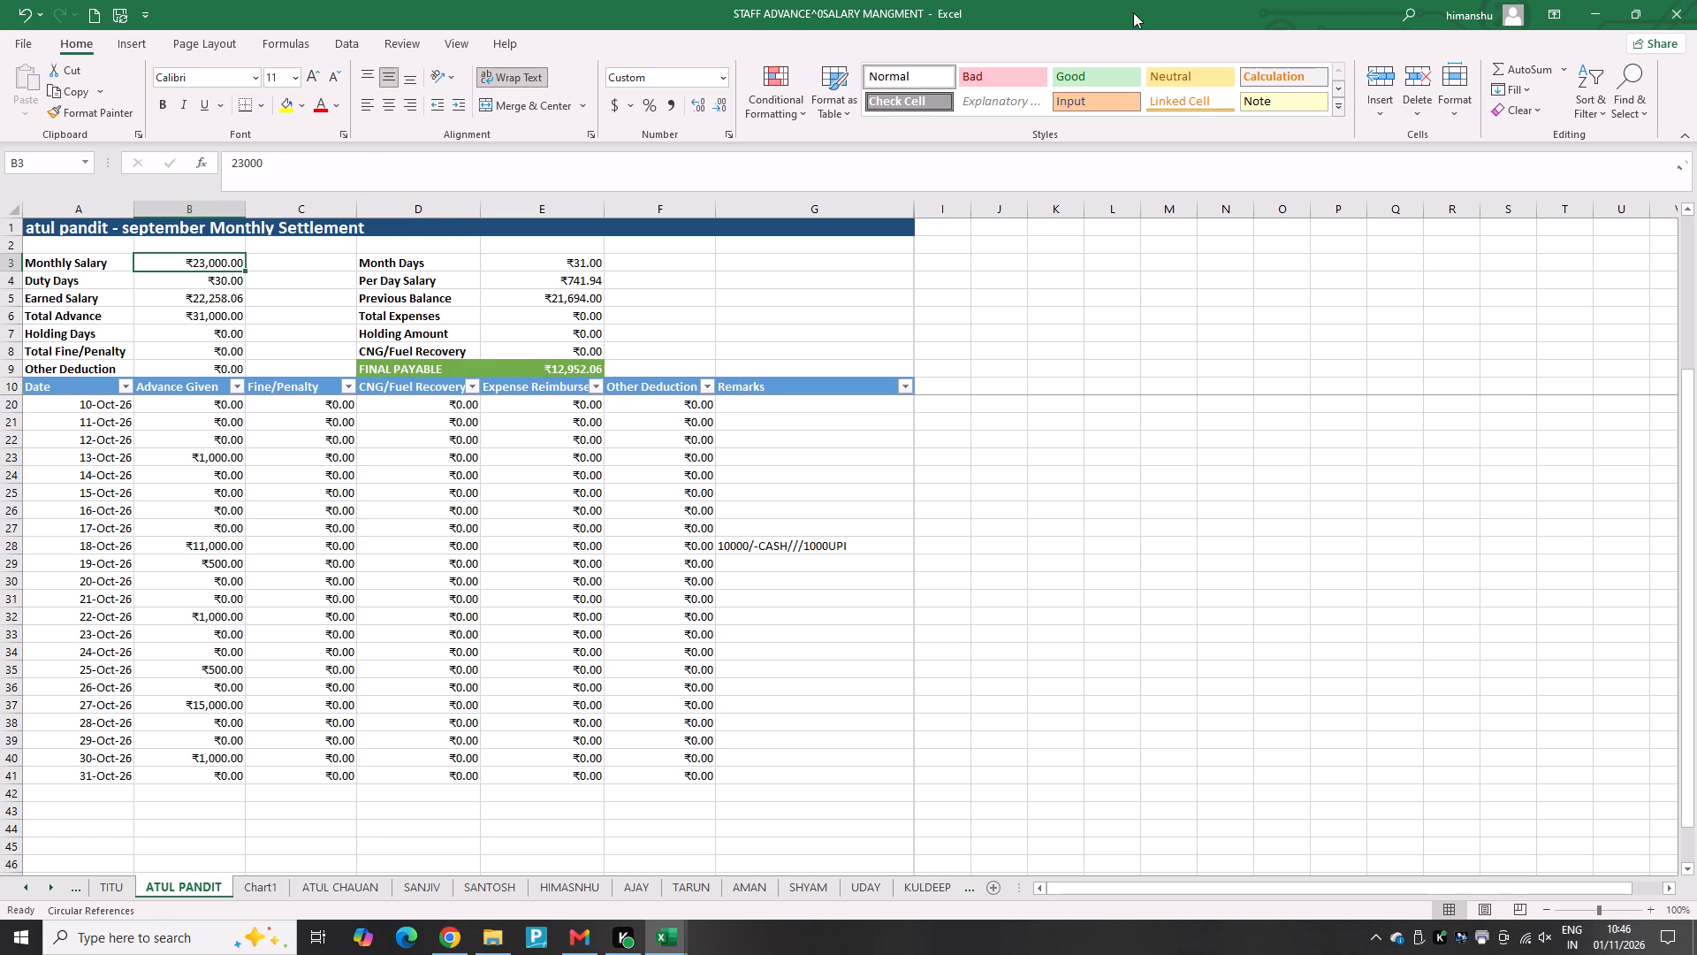
text(25000)
key(Return)
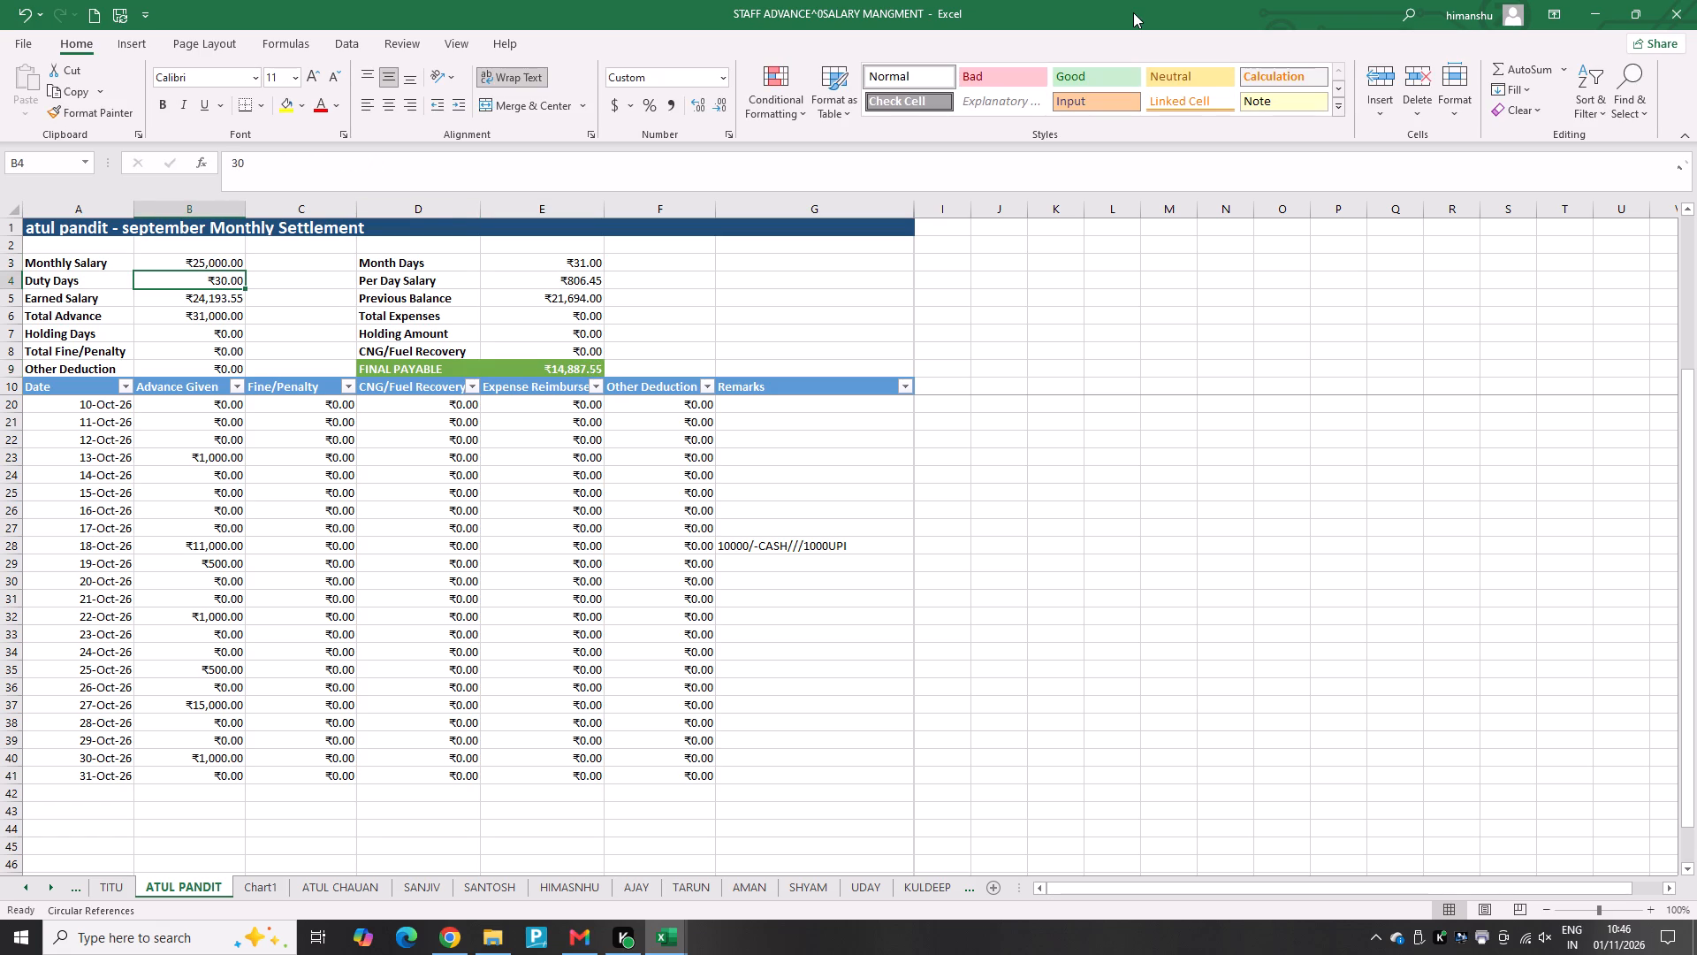
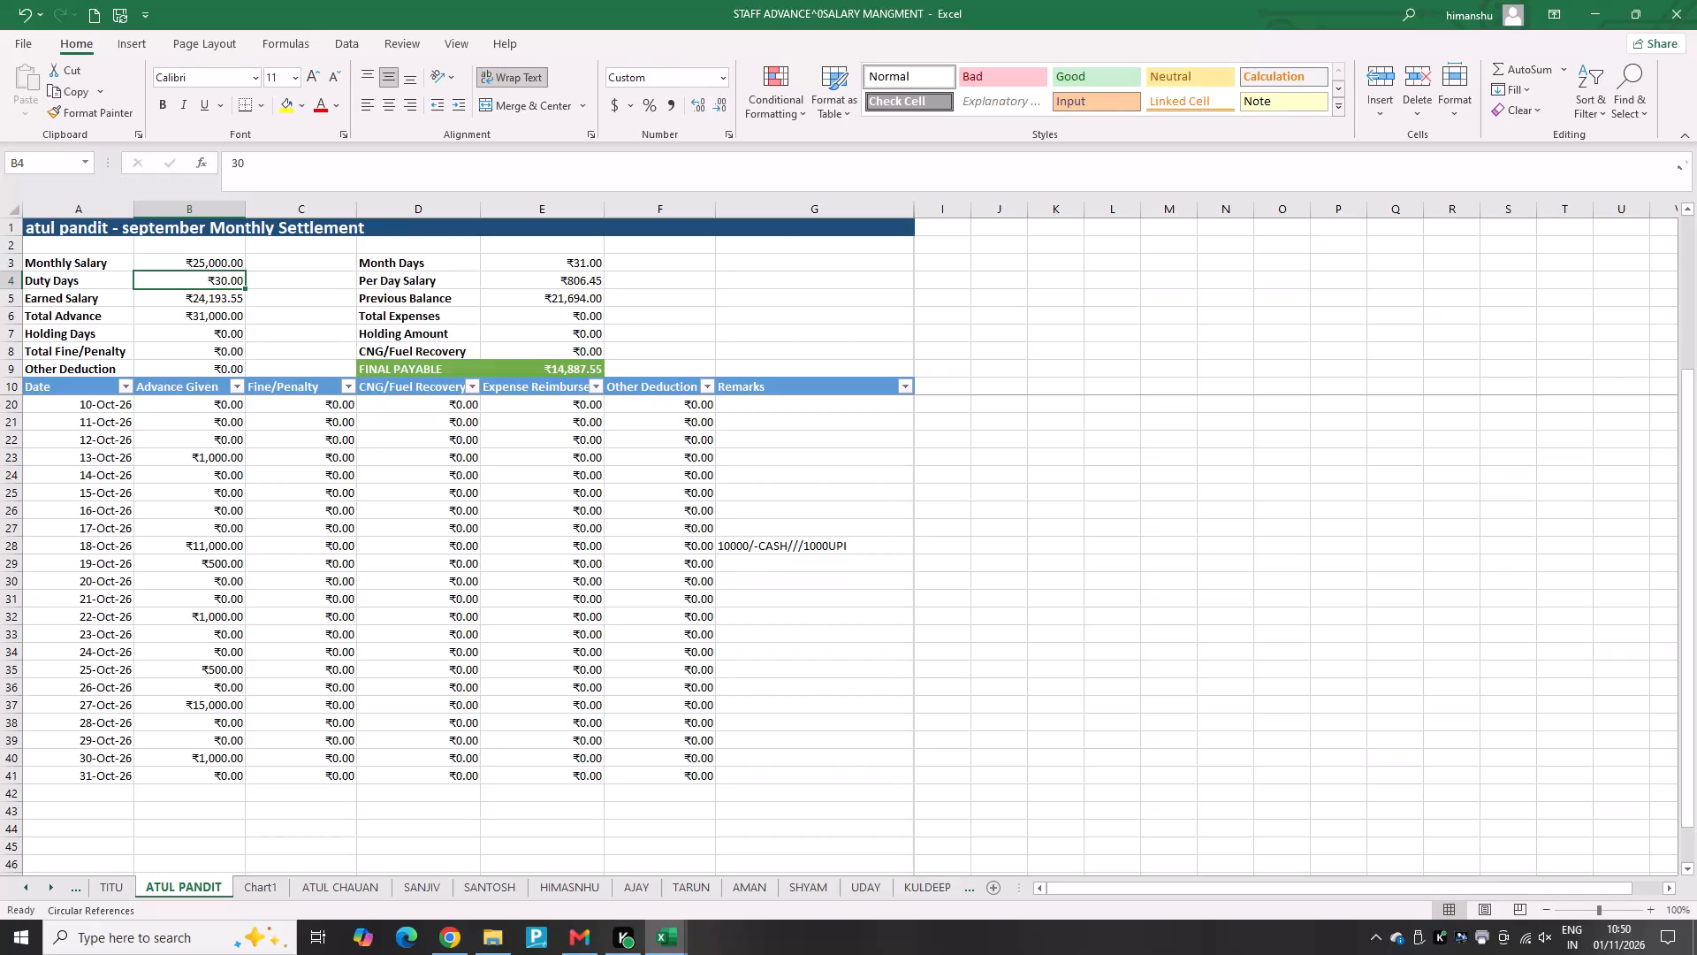
Open the other driver's September settlement sheet beside Chart1 and review its summary and daily rows from Day 1.
click(330, 889)
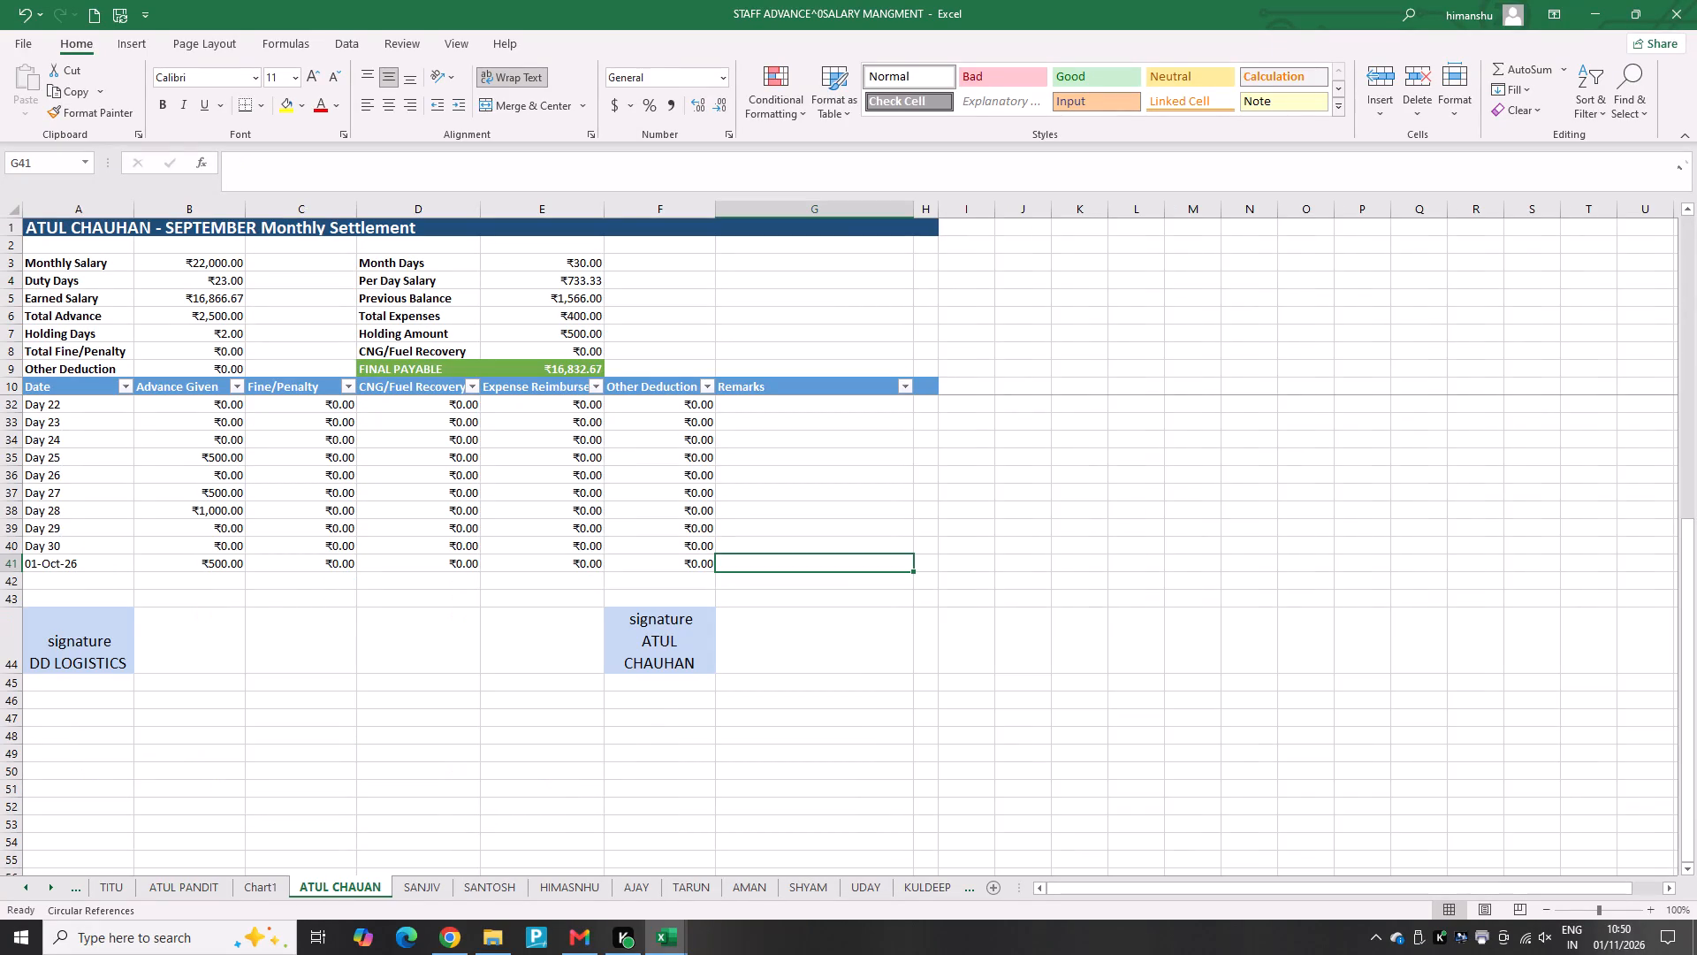
scroll(582, 584, up, 16)
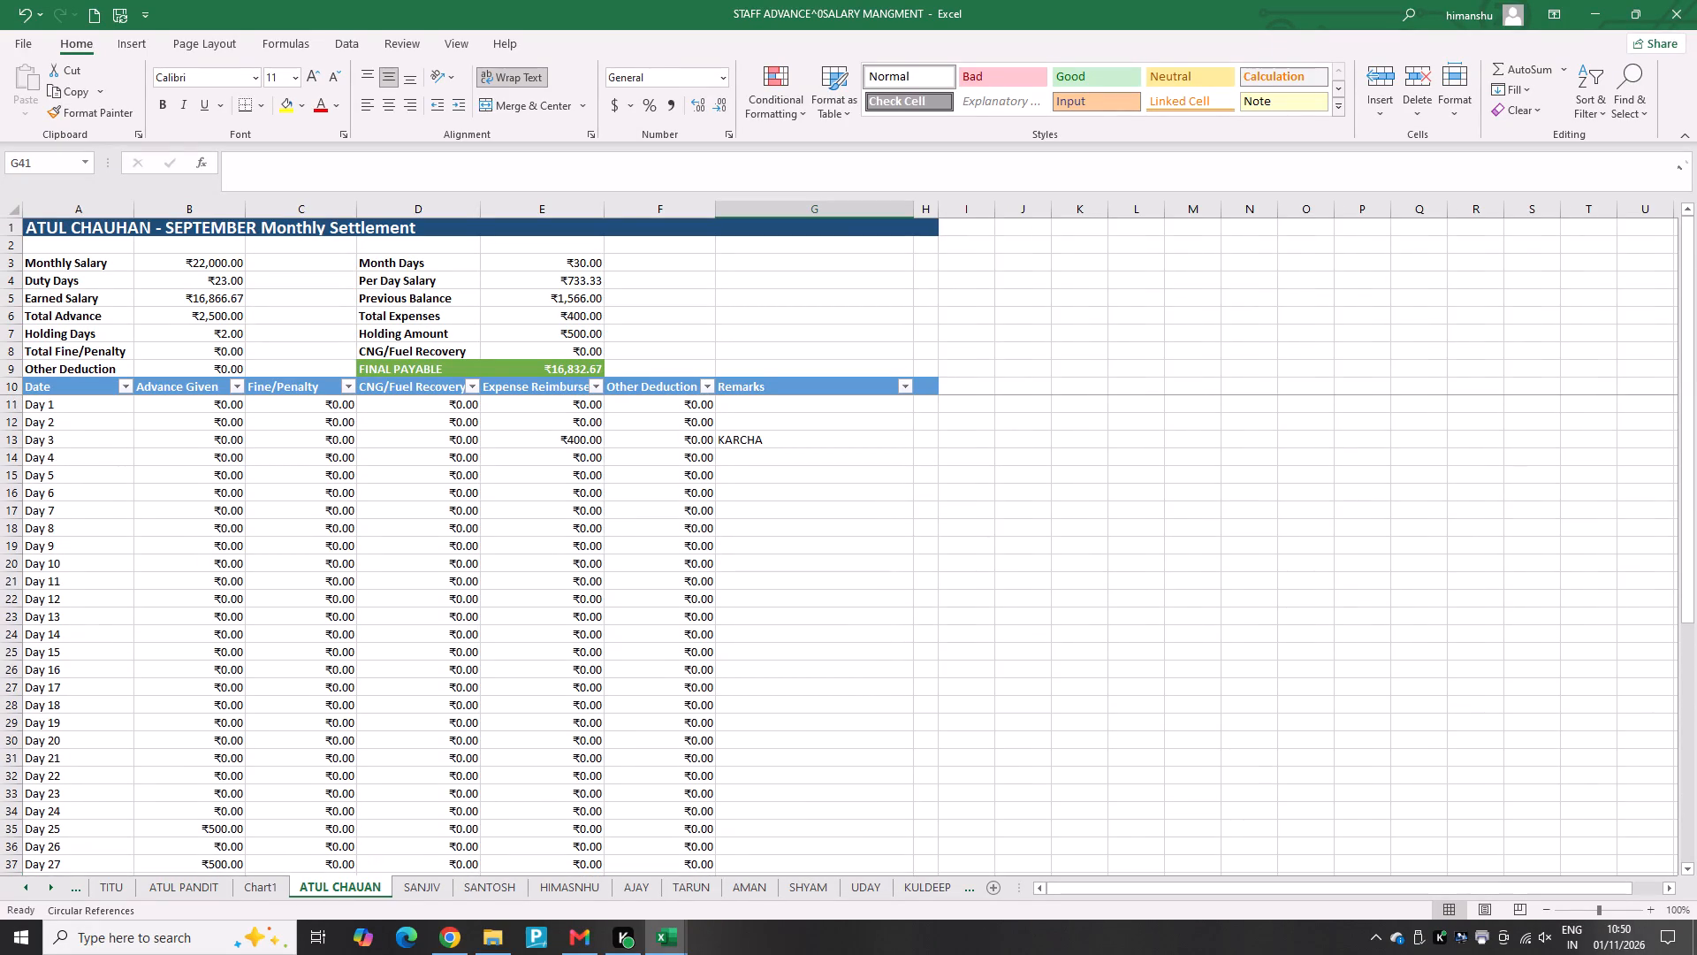
scroll(589, 536, up, 1)
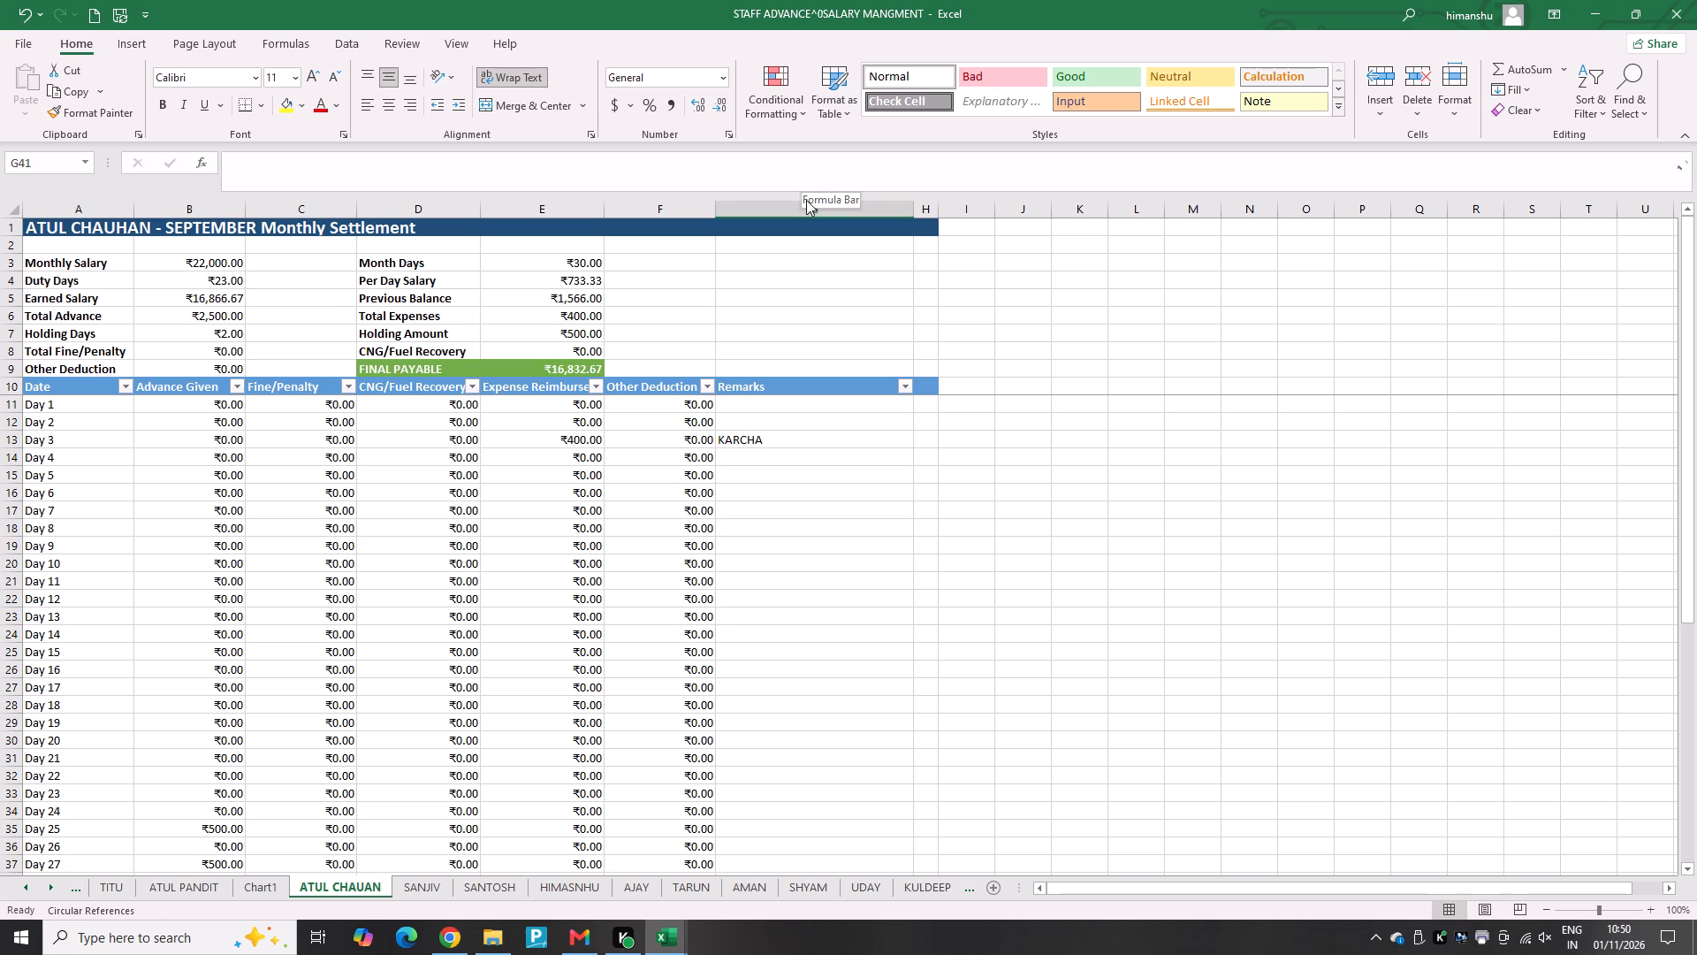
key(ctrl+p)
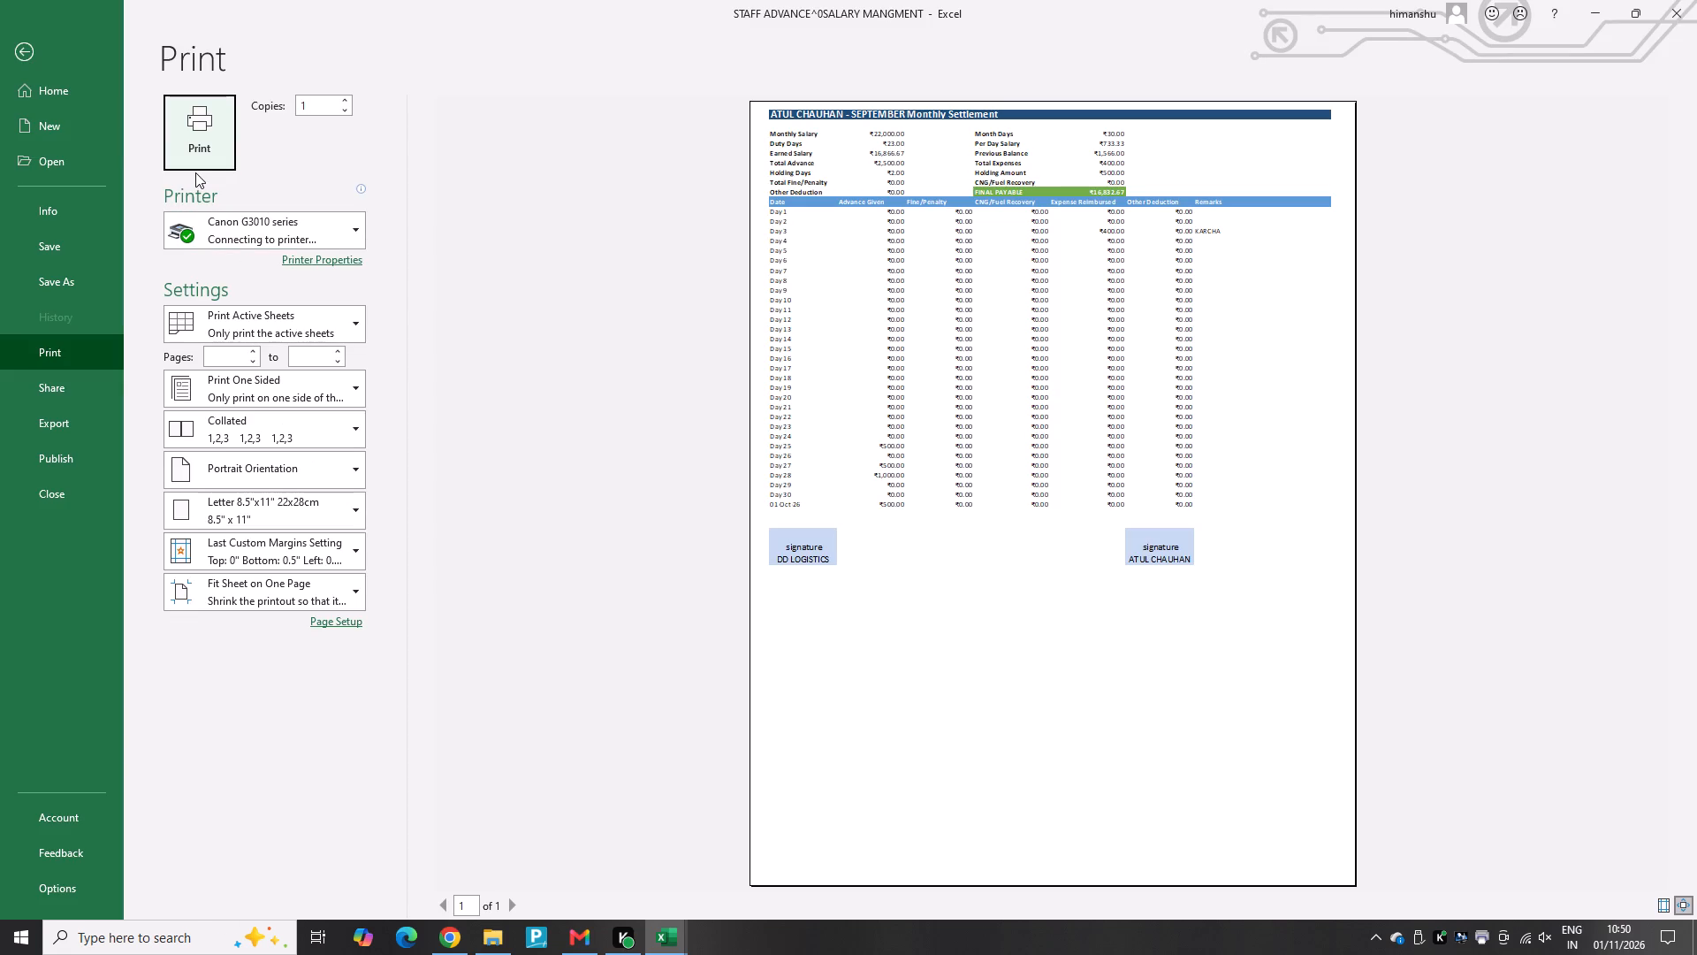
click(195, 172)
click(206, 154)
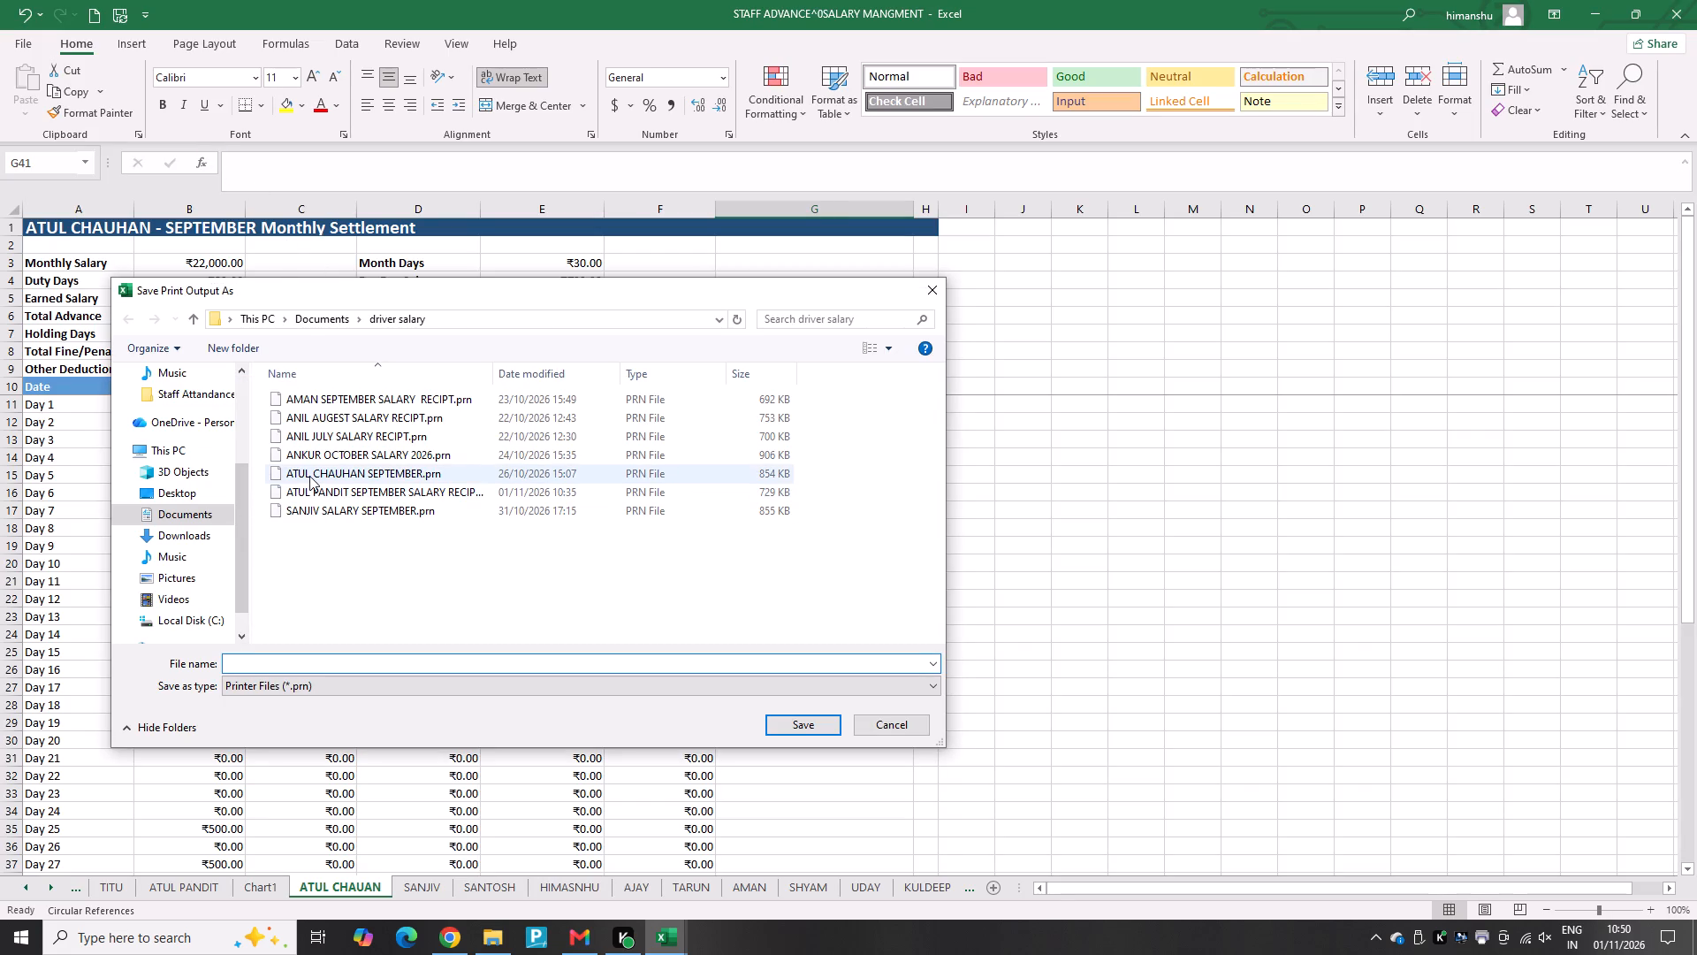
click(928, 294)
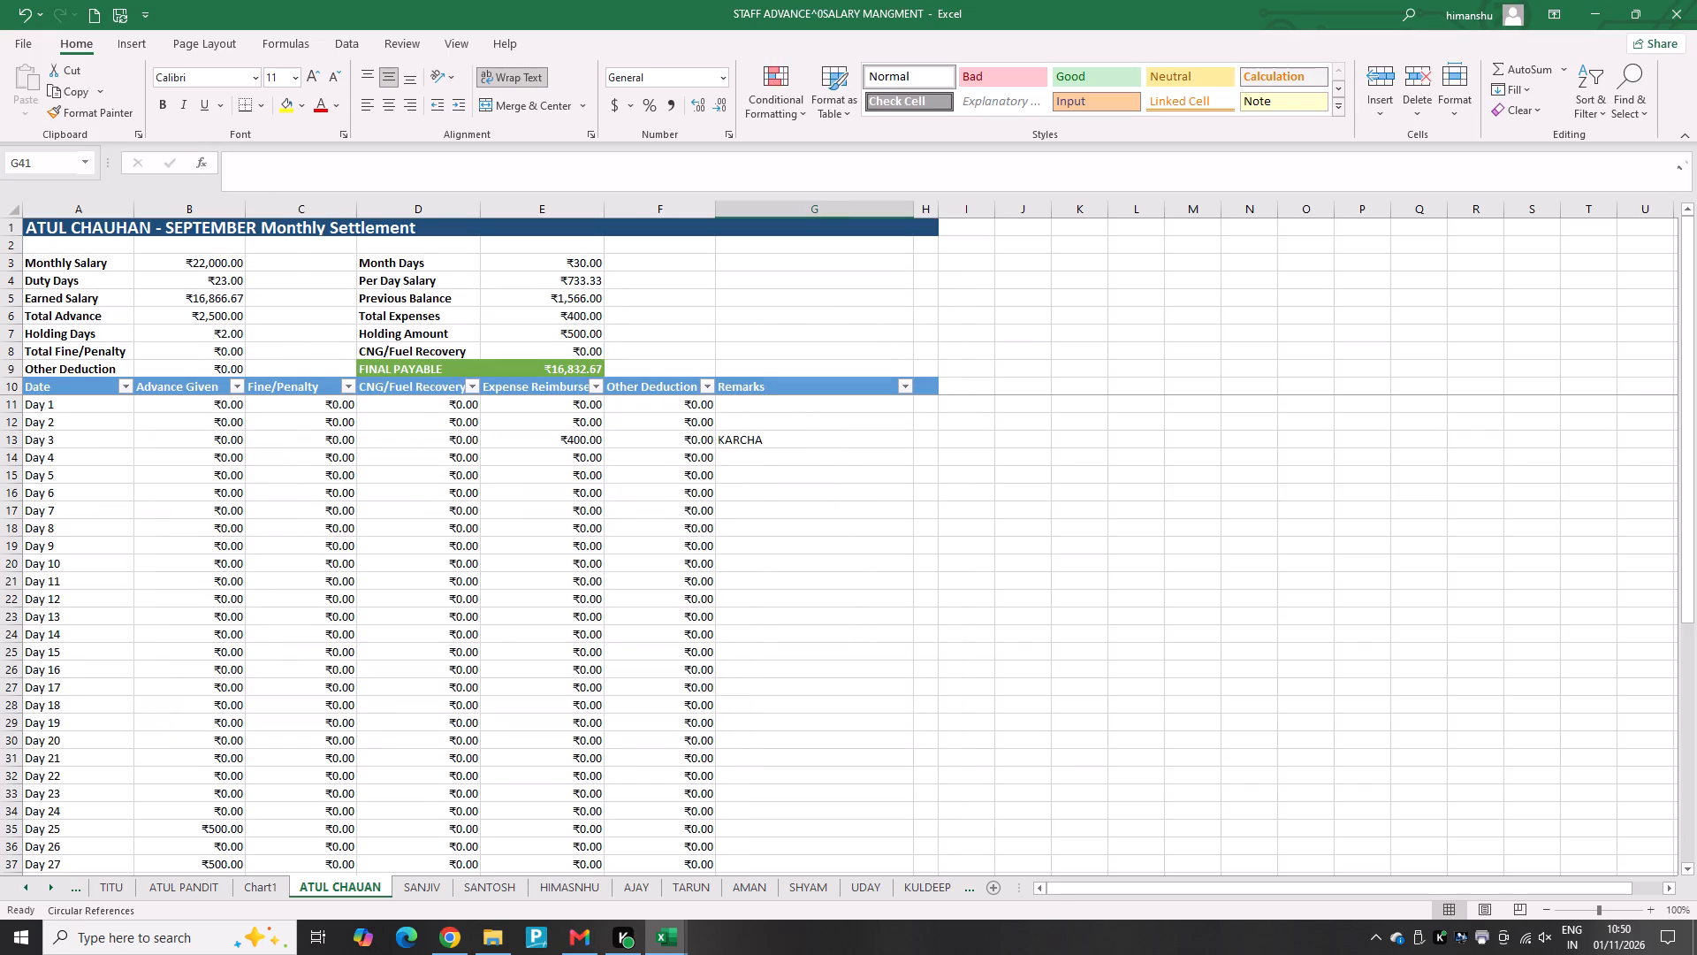
Set the Previous Balance in this driver's September settlement summary to 16832.
click(590, 303)
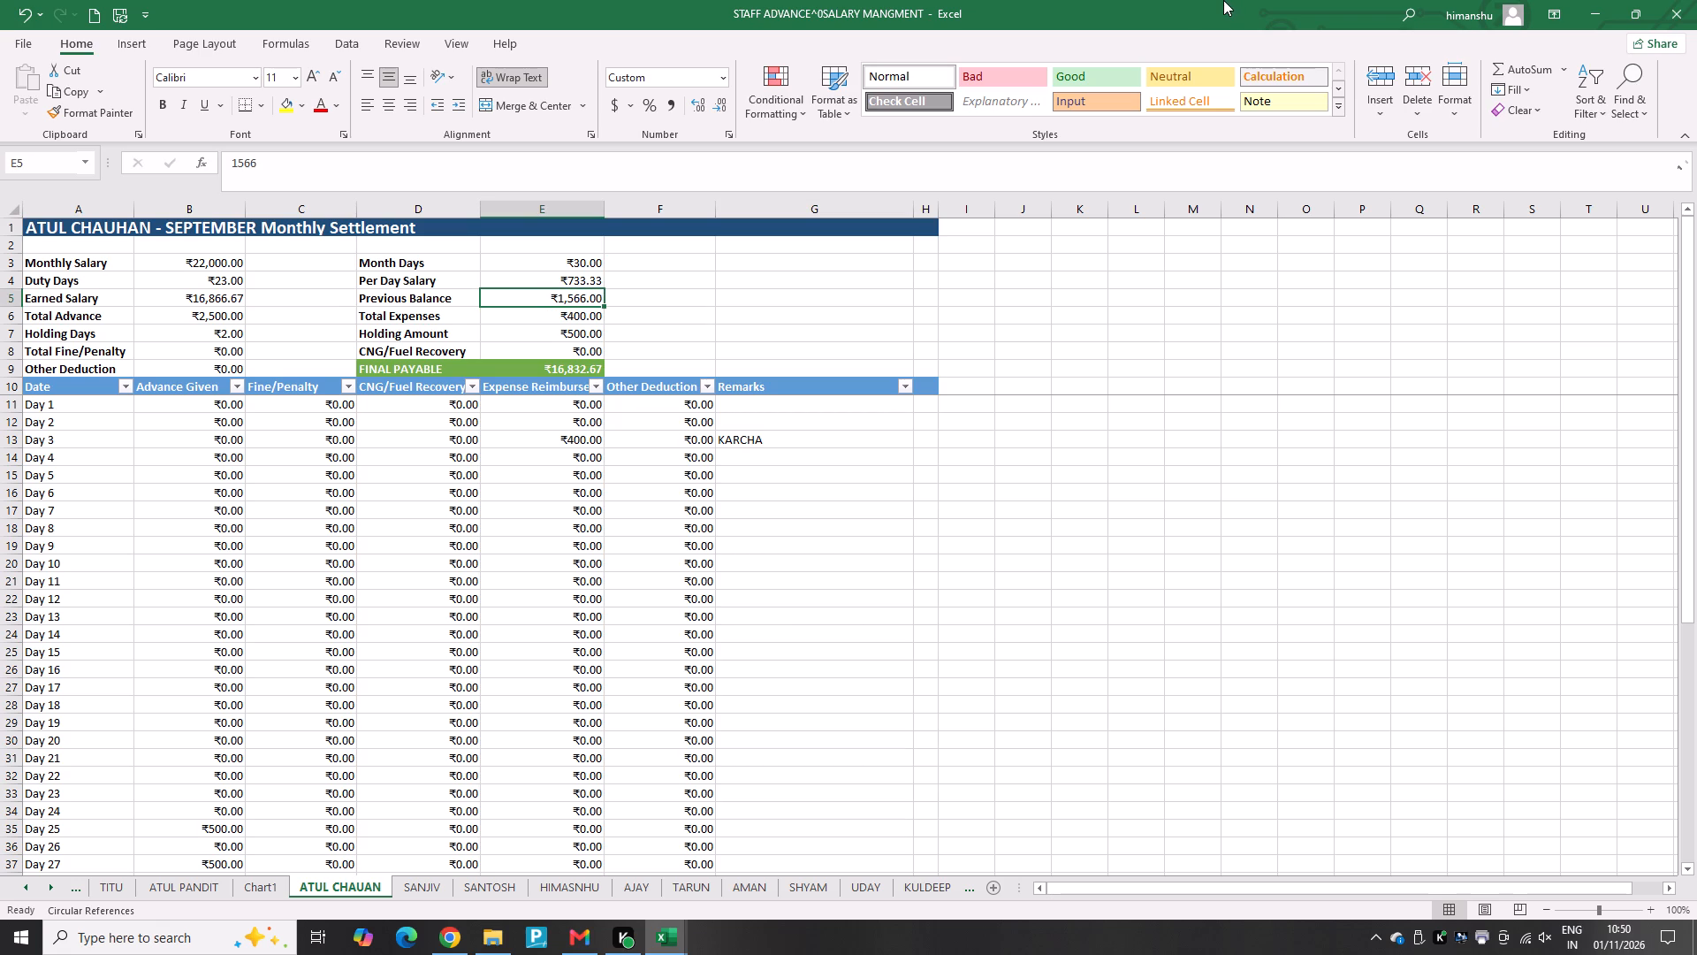
text(168)
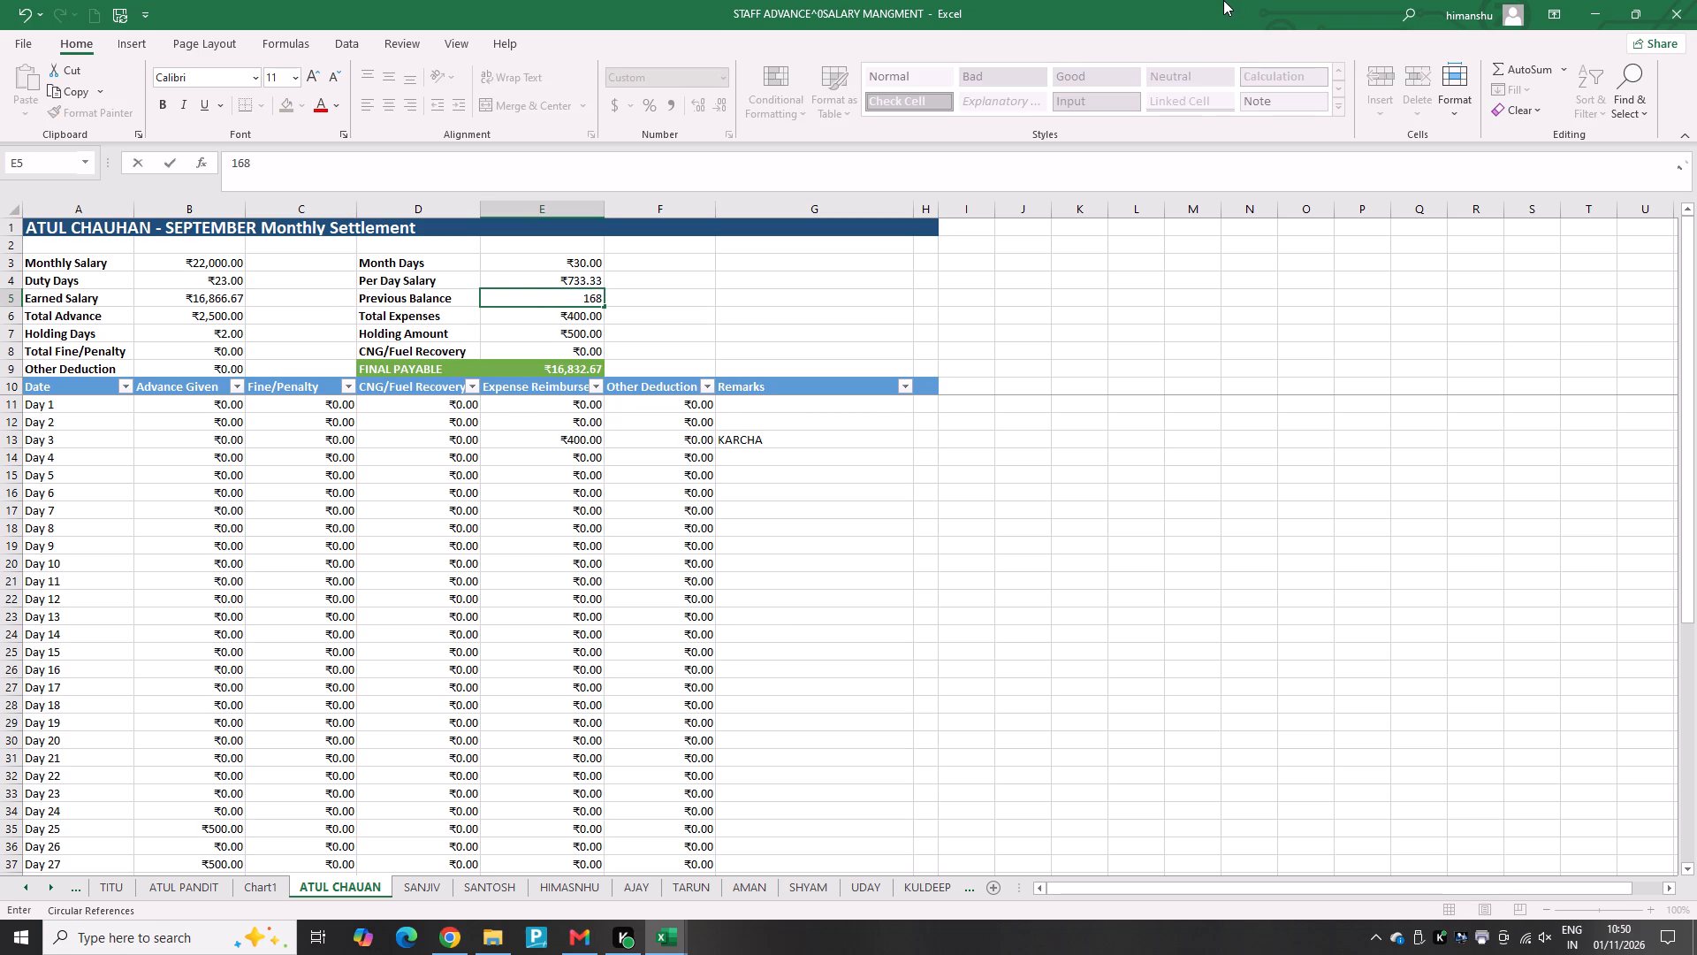
text(32)
key(Return)
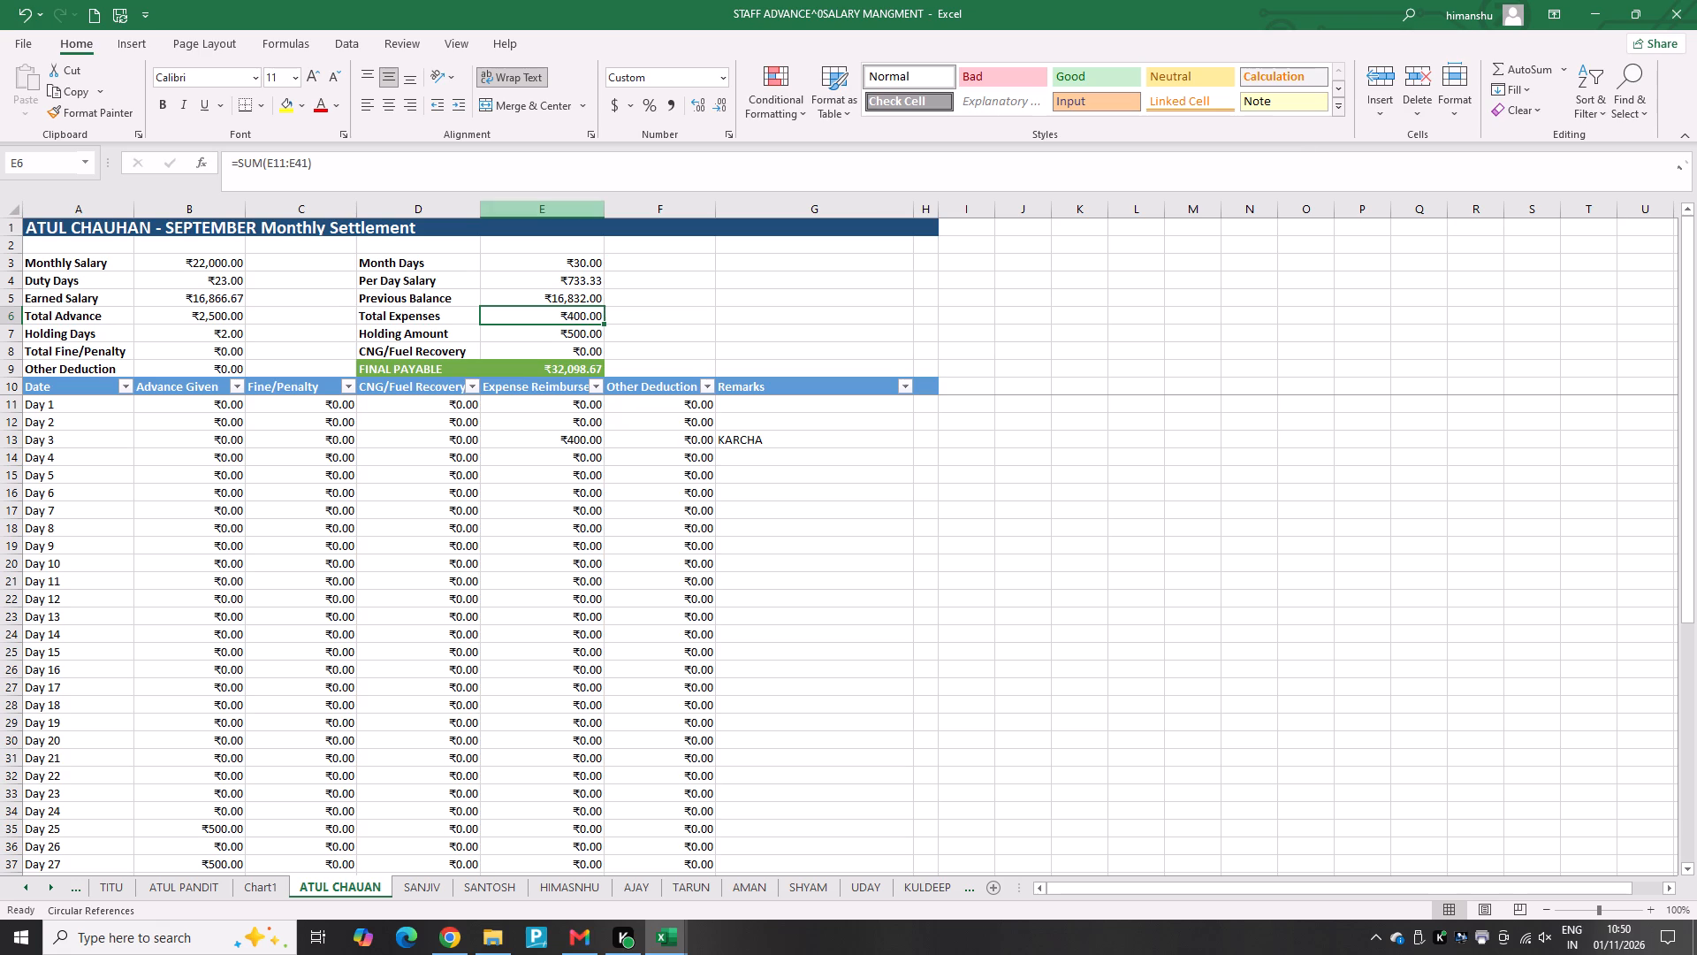
Minimize the salary management workbook.
click(1590, 8)
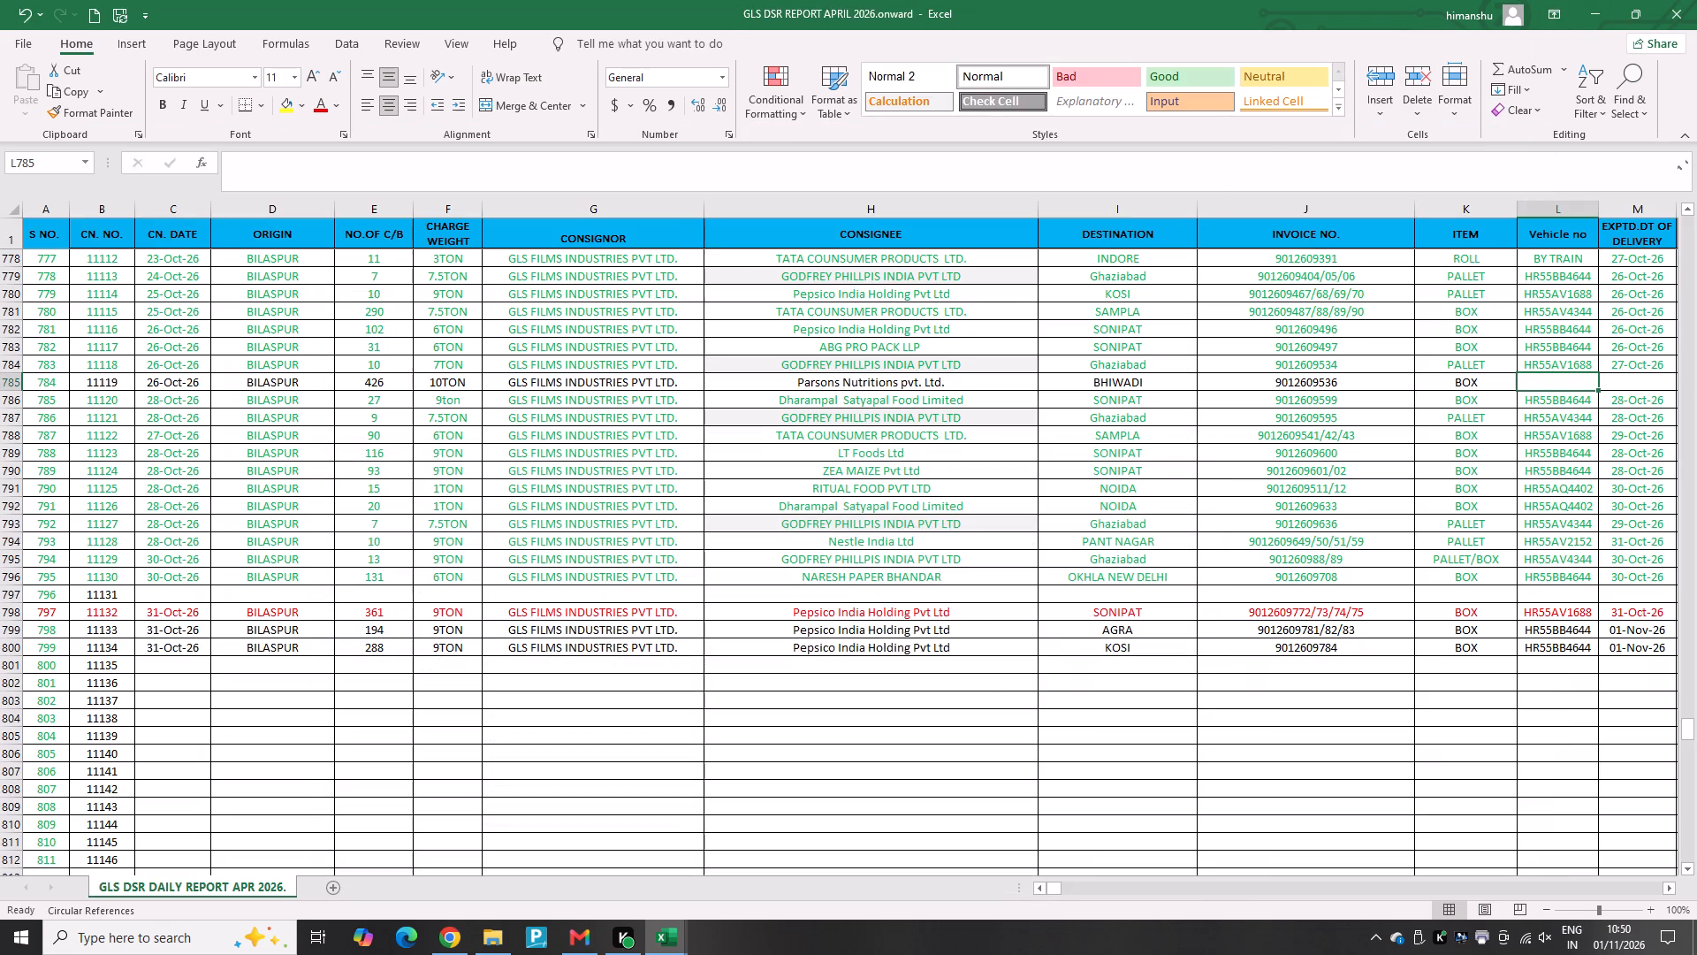
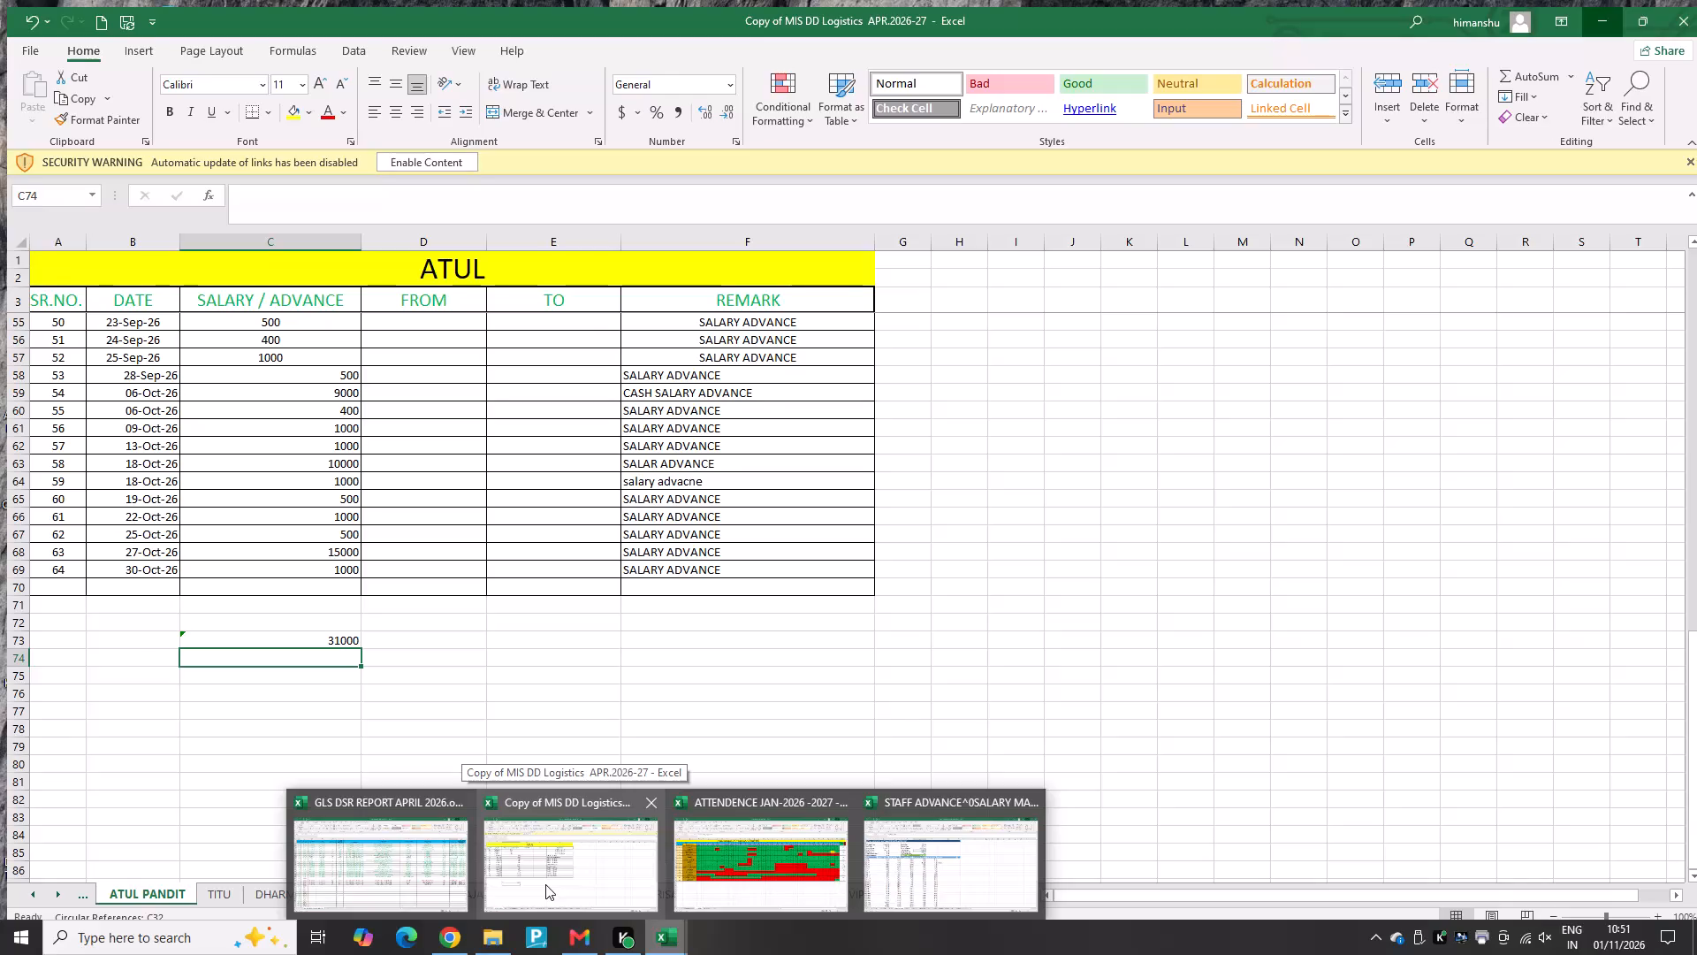
Switch back to the salary management workbook.
click(943, 883)
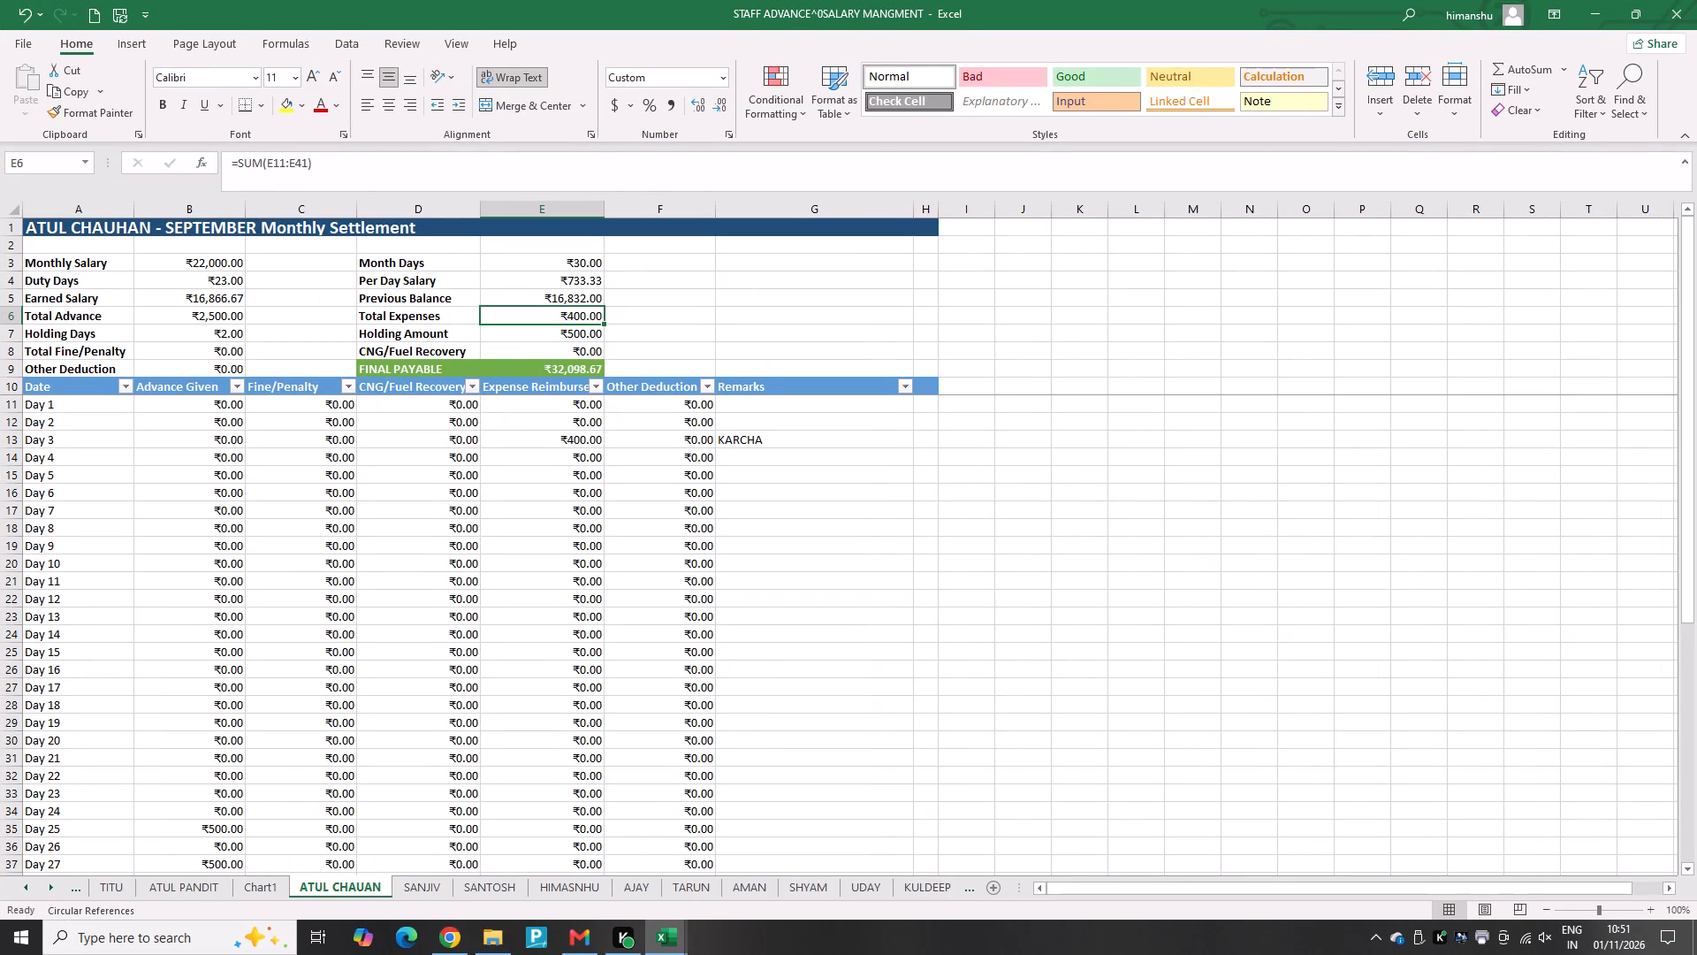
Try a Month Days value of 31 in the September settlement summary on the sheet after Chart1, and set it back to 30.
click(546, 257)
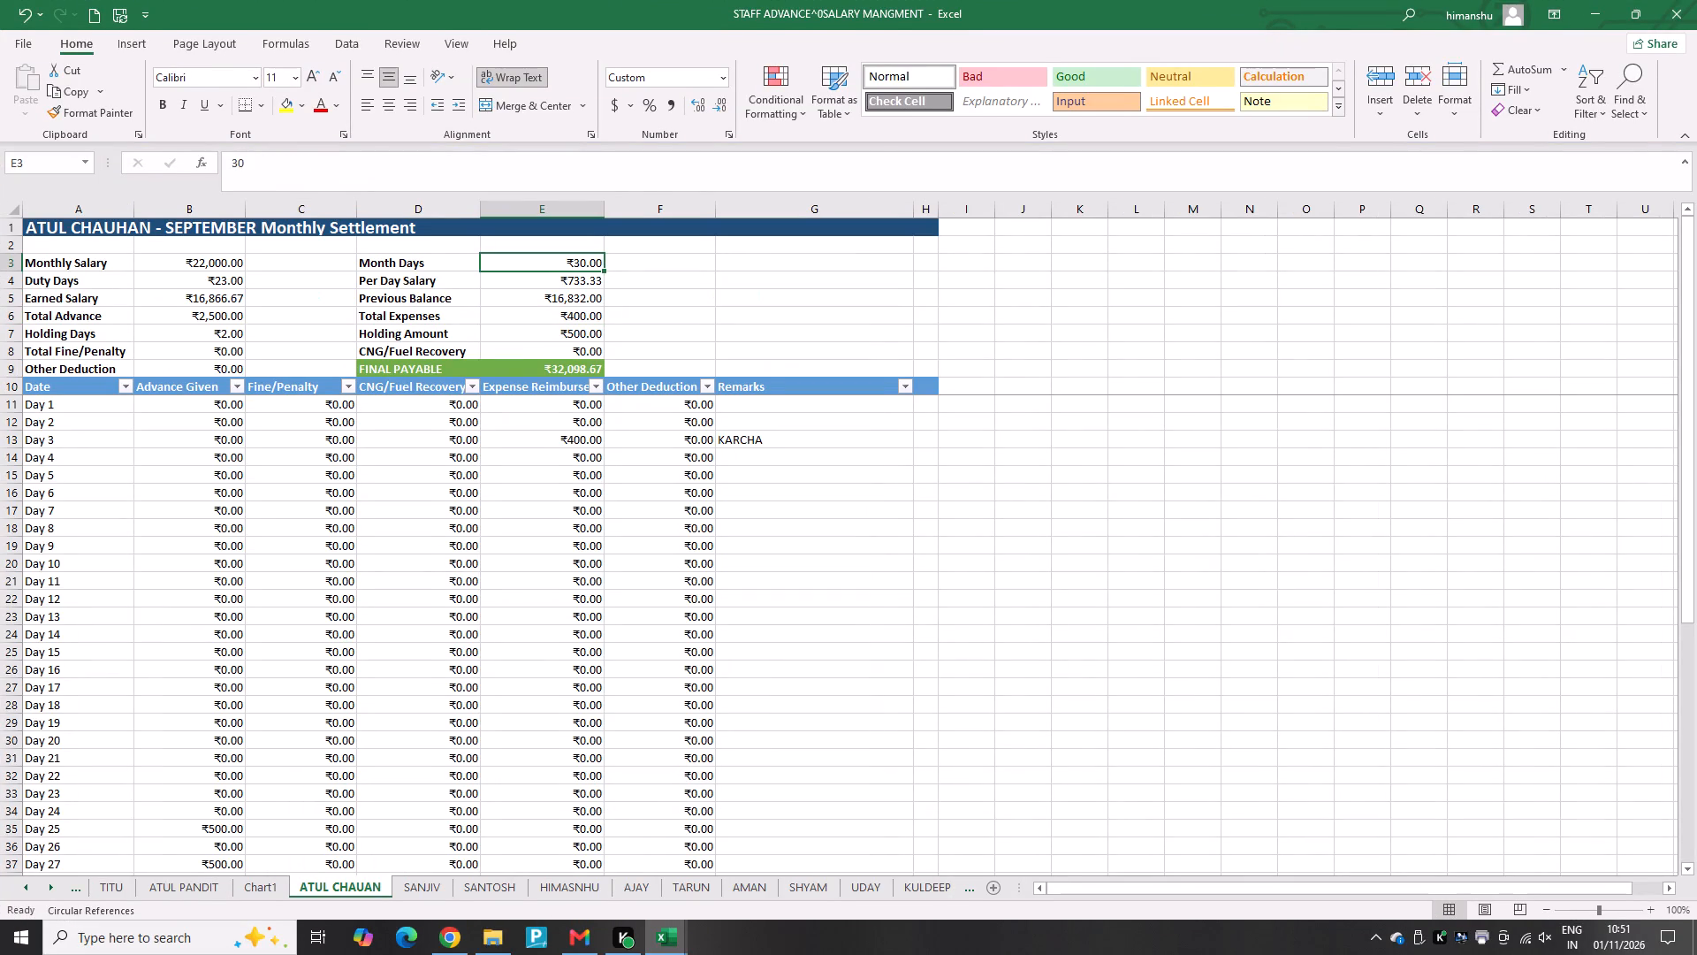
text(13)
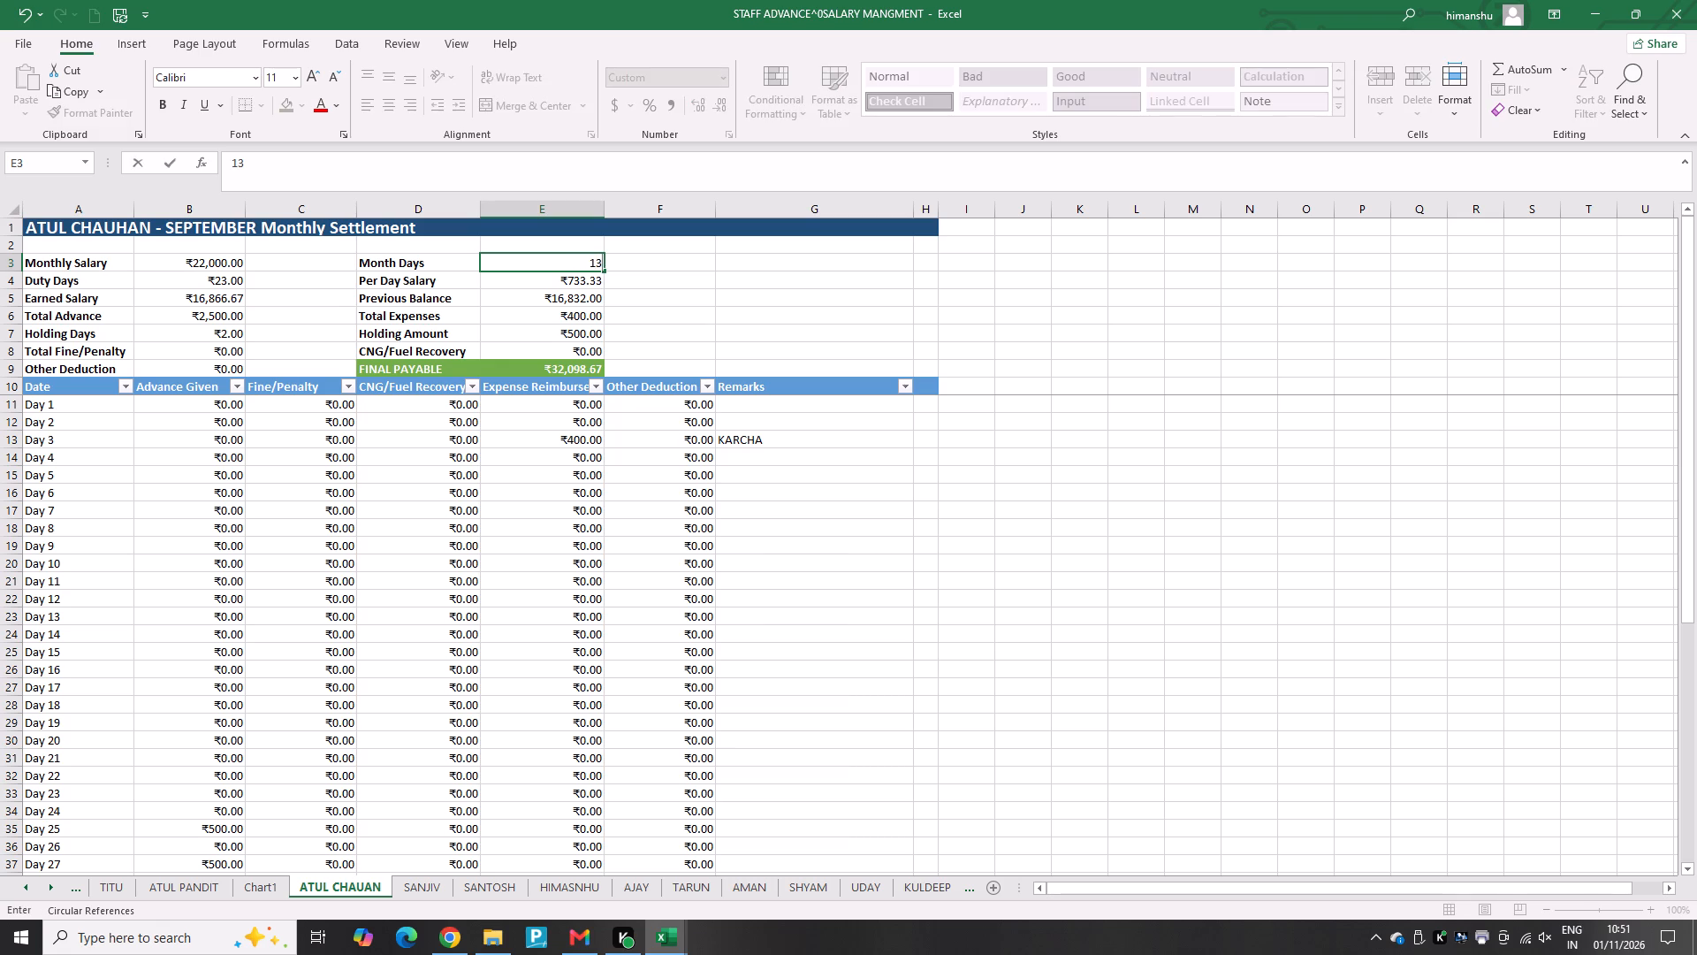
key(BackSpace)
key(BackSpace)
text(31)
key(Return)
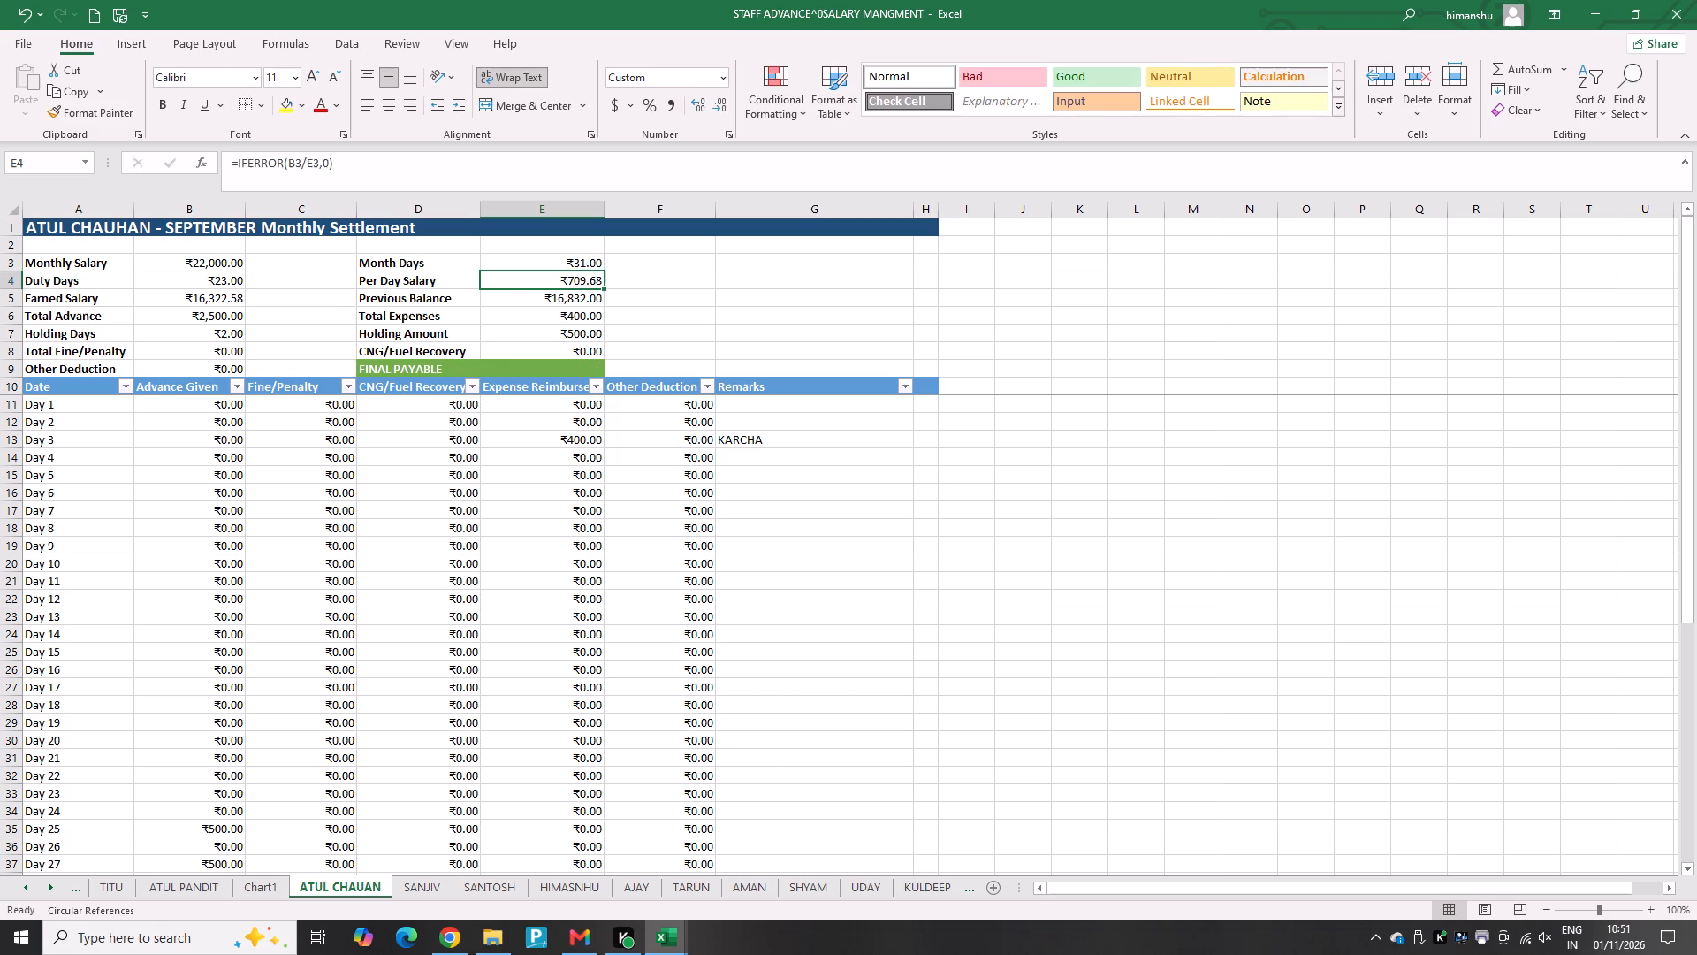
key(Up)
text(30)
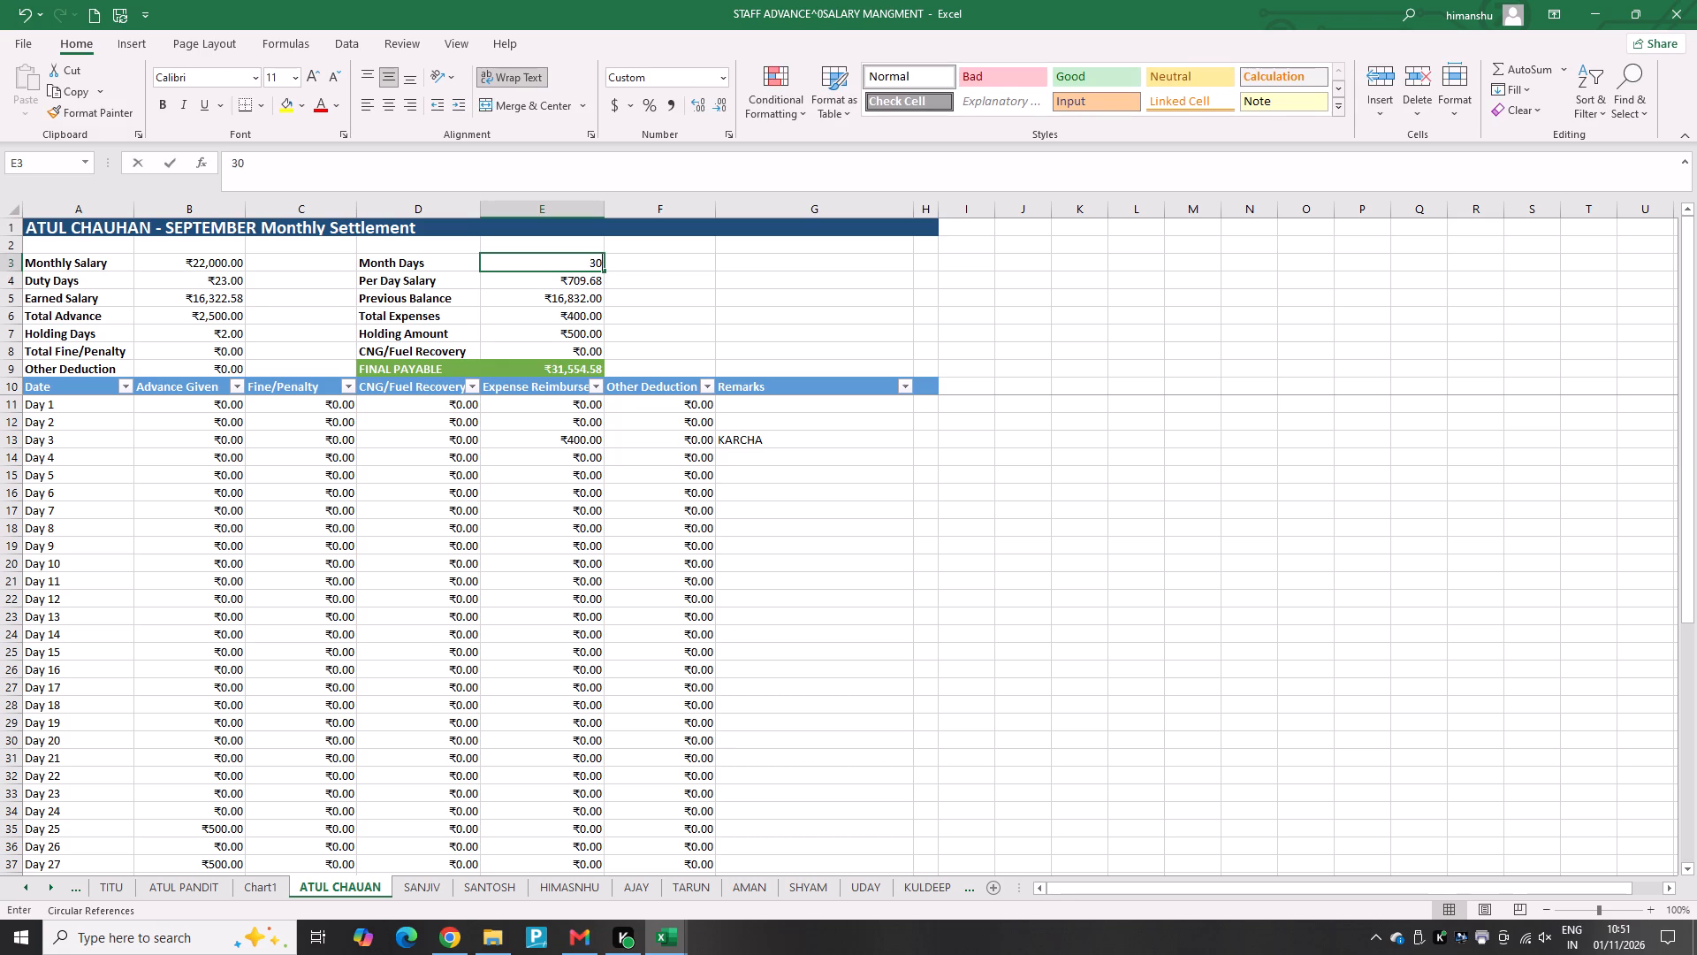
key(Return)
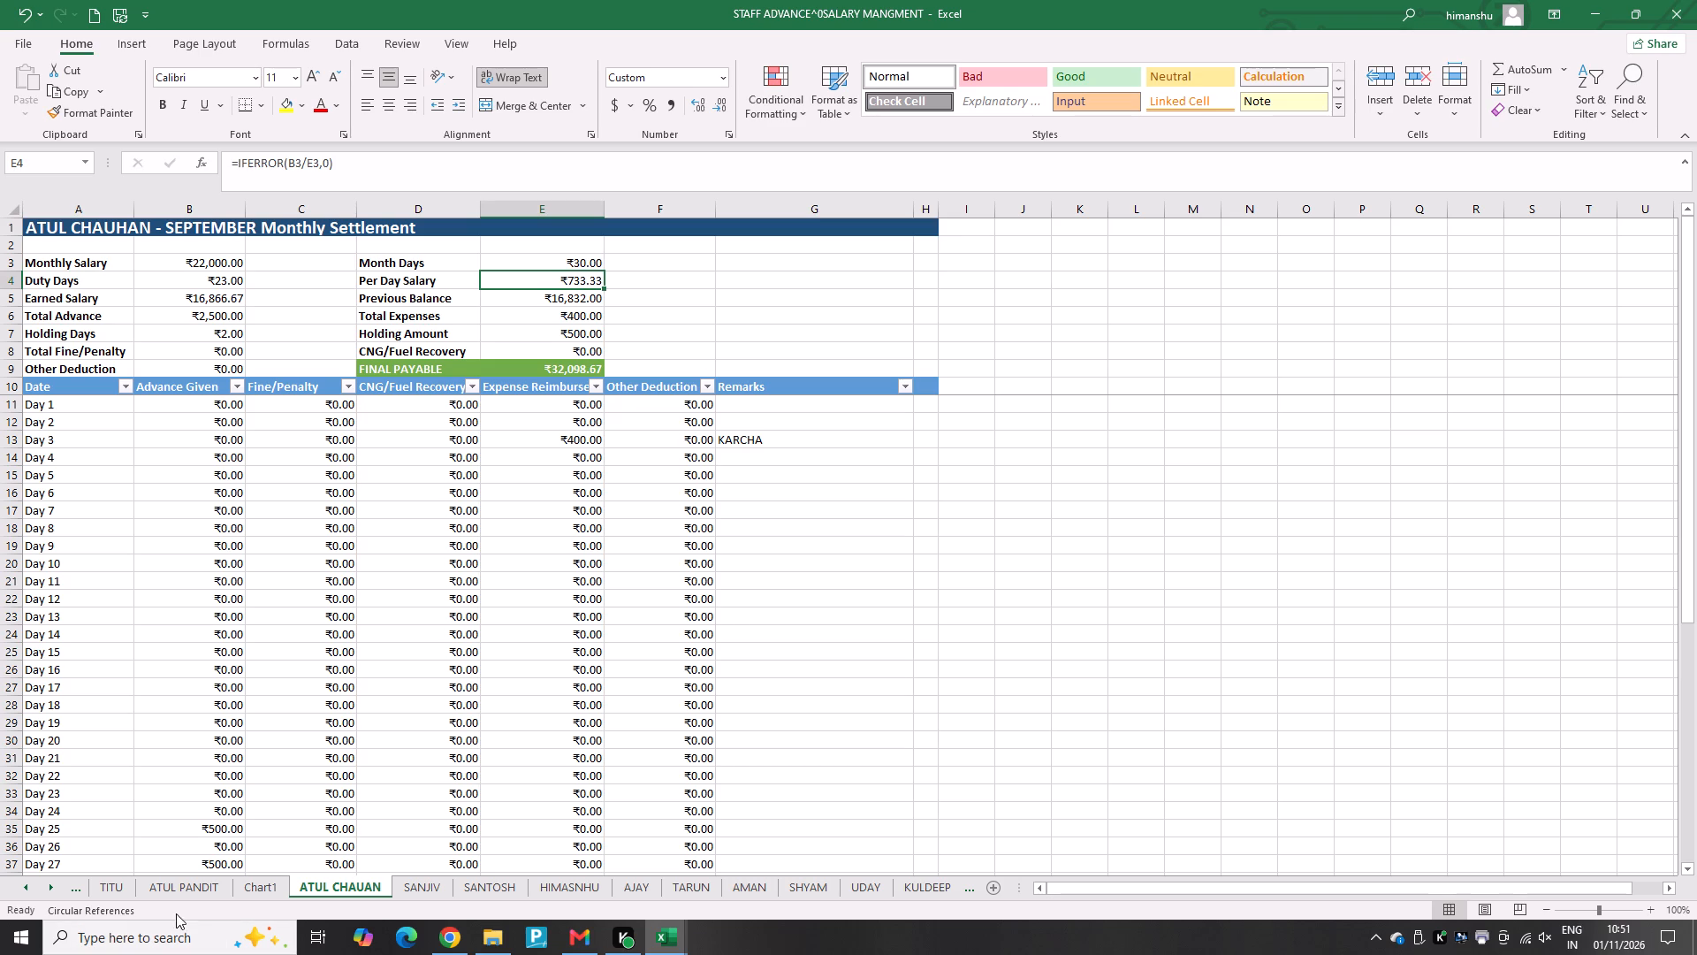
On the driver's settlement sheet just before Chart1, set Month Days in the summary to 30.
click(190, 891)
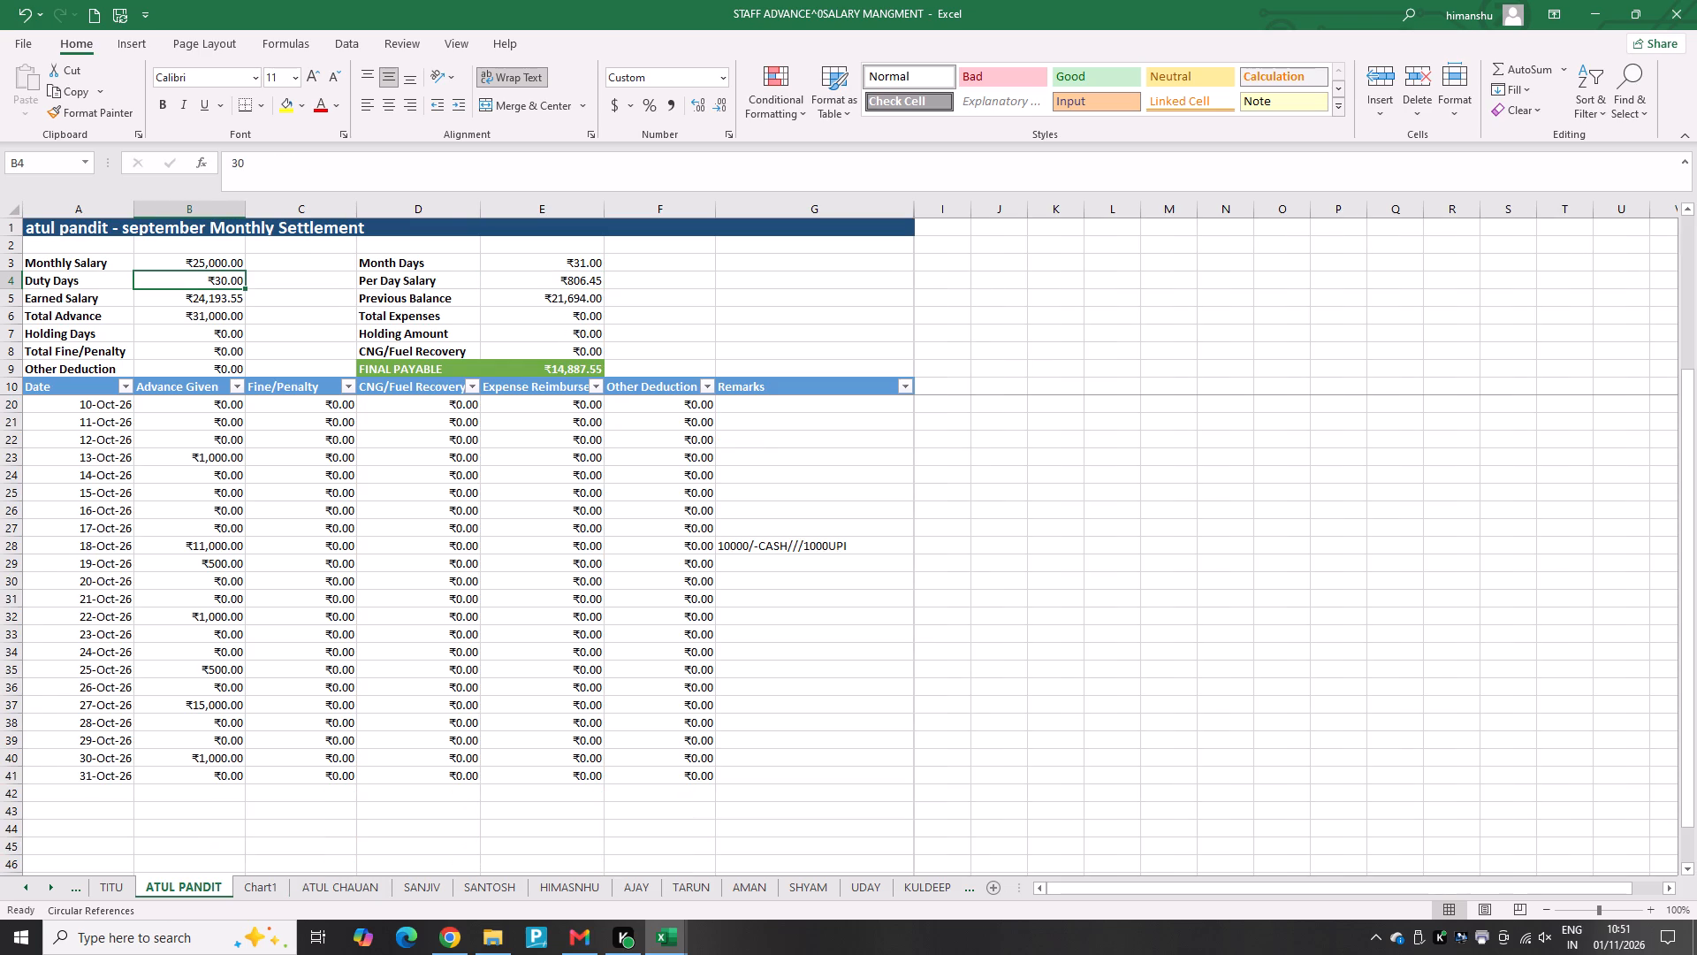
click(586, 264)
text(30)
key(Return)
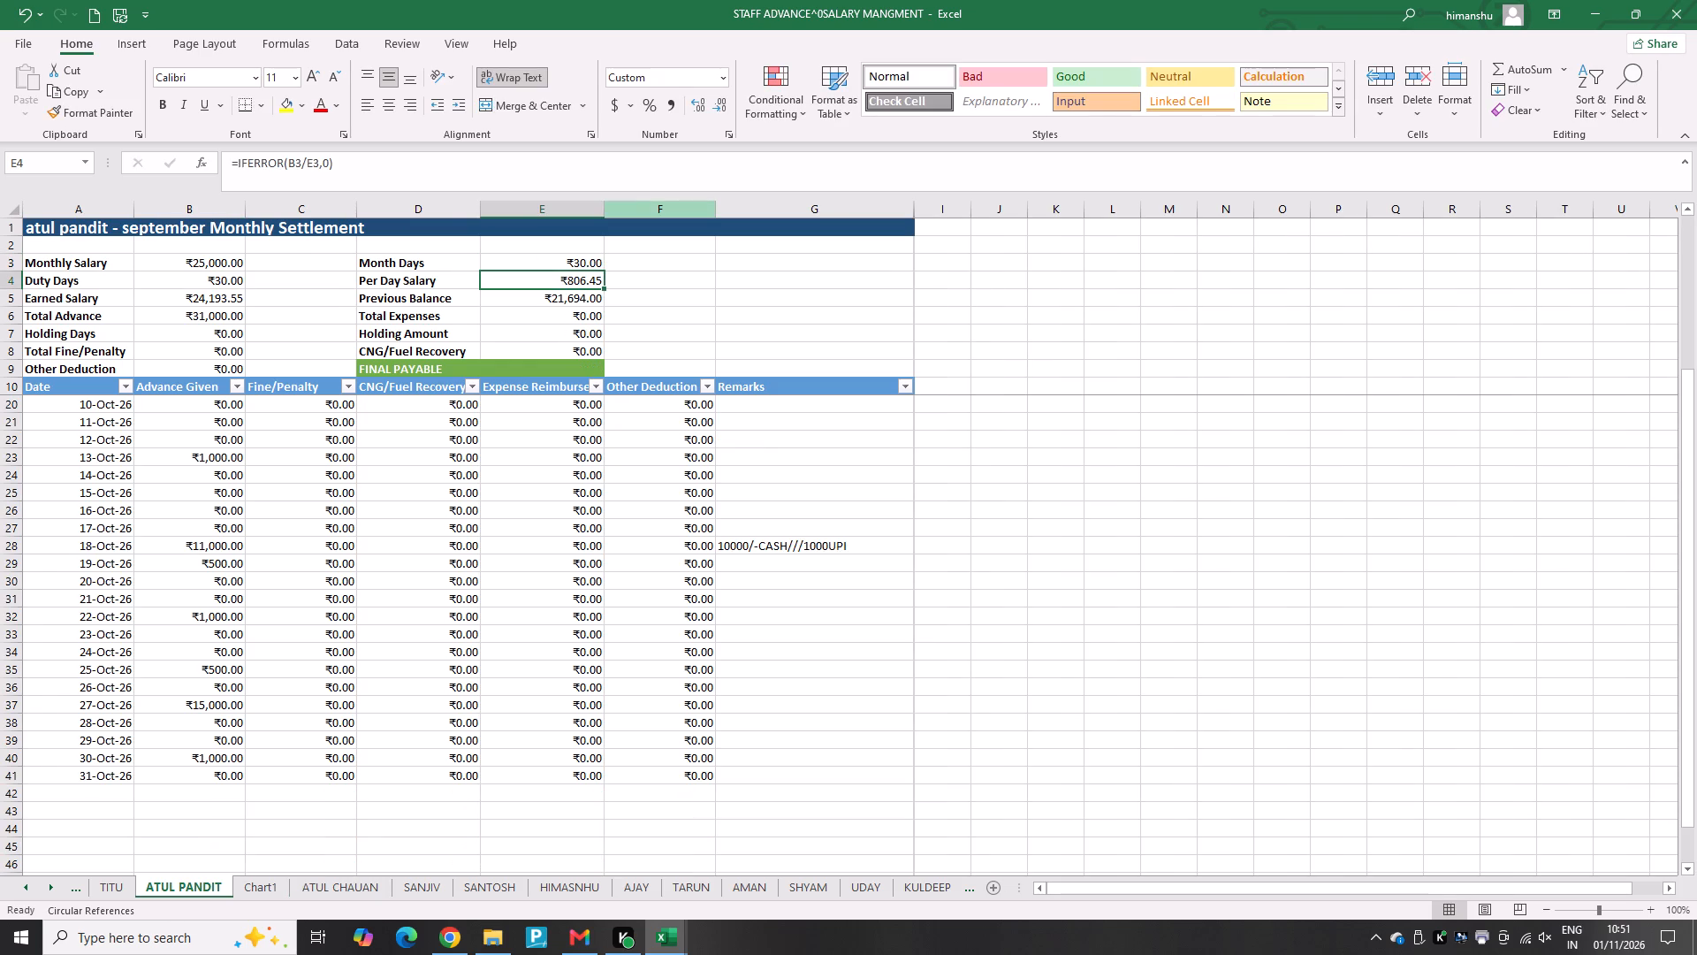
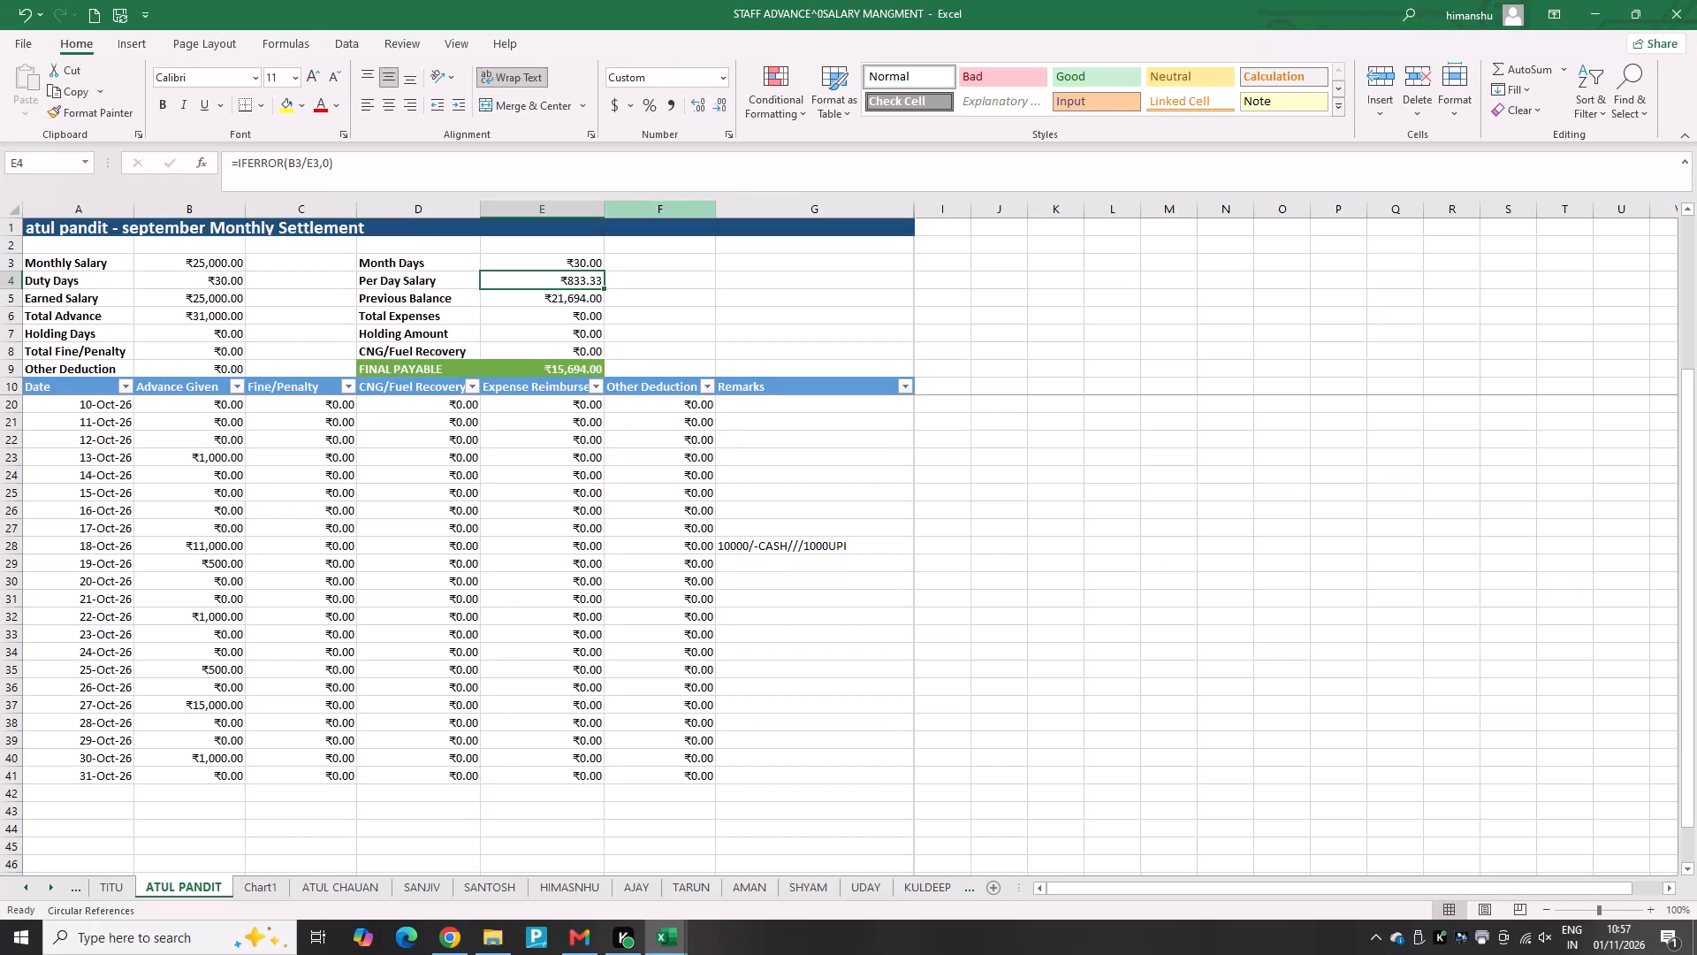
Enter an expense reimbursement of 2990 for 13-Oct-26 on the driver's settlement sheet just before Chart1.
click(556, 453)
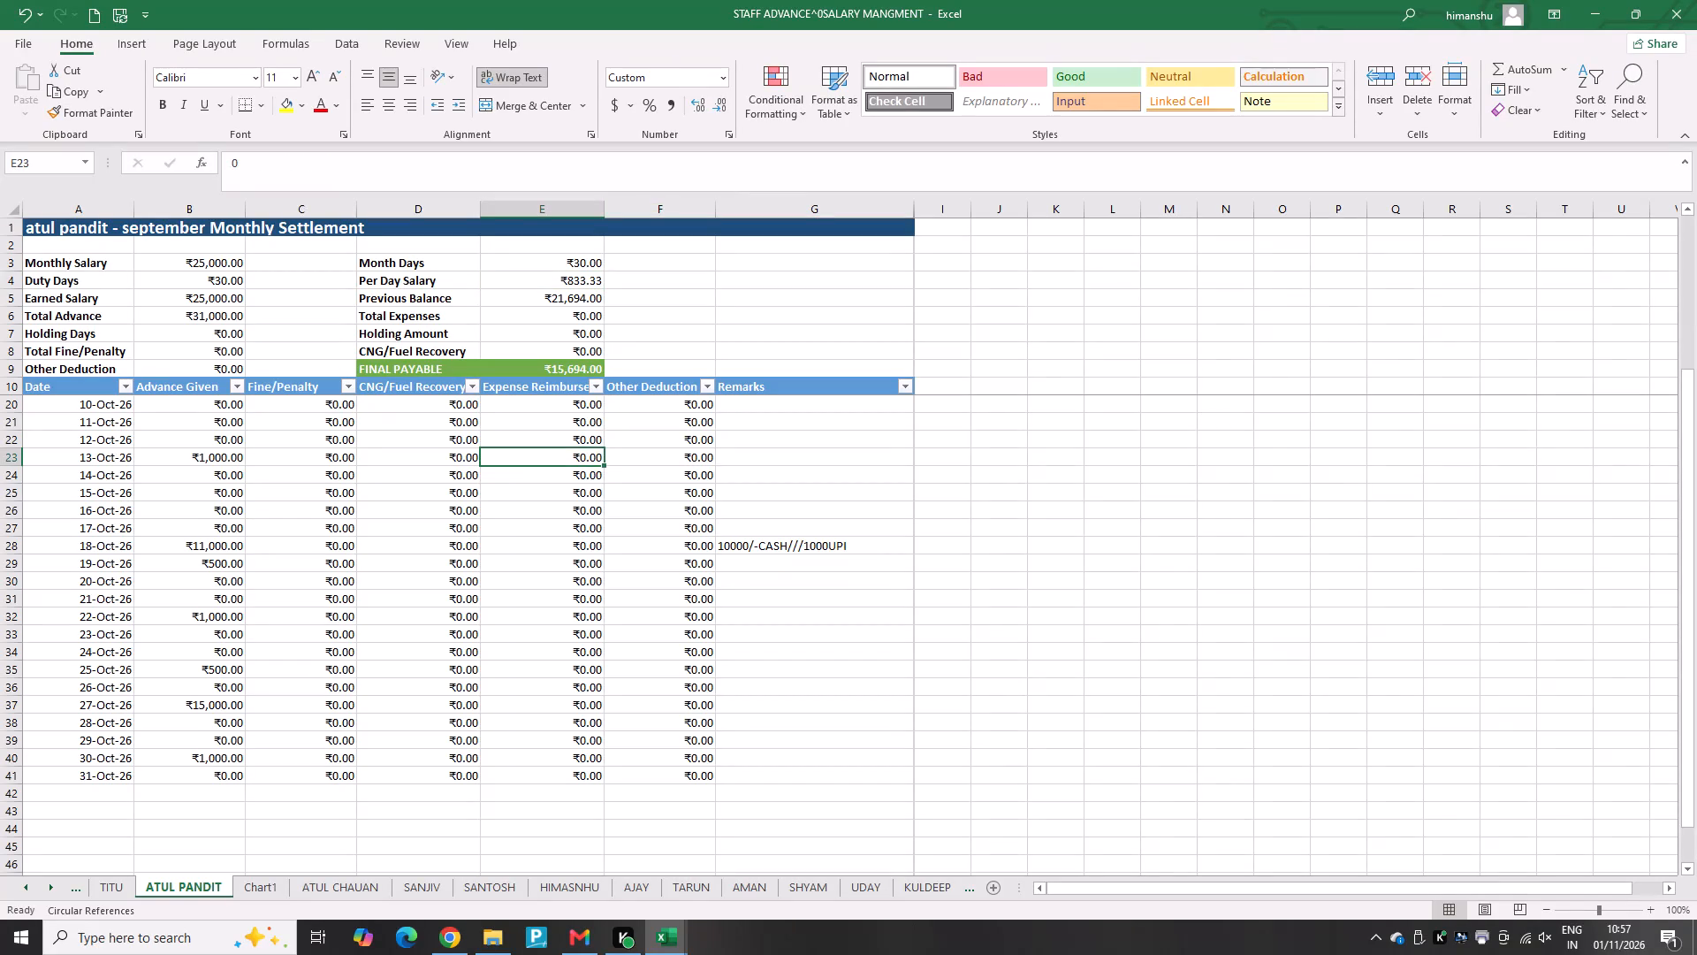
key(2)
text(990)
key(Return)
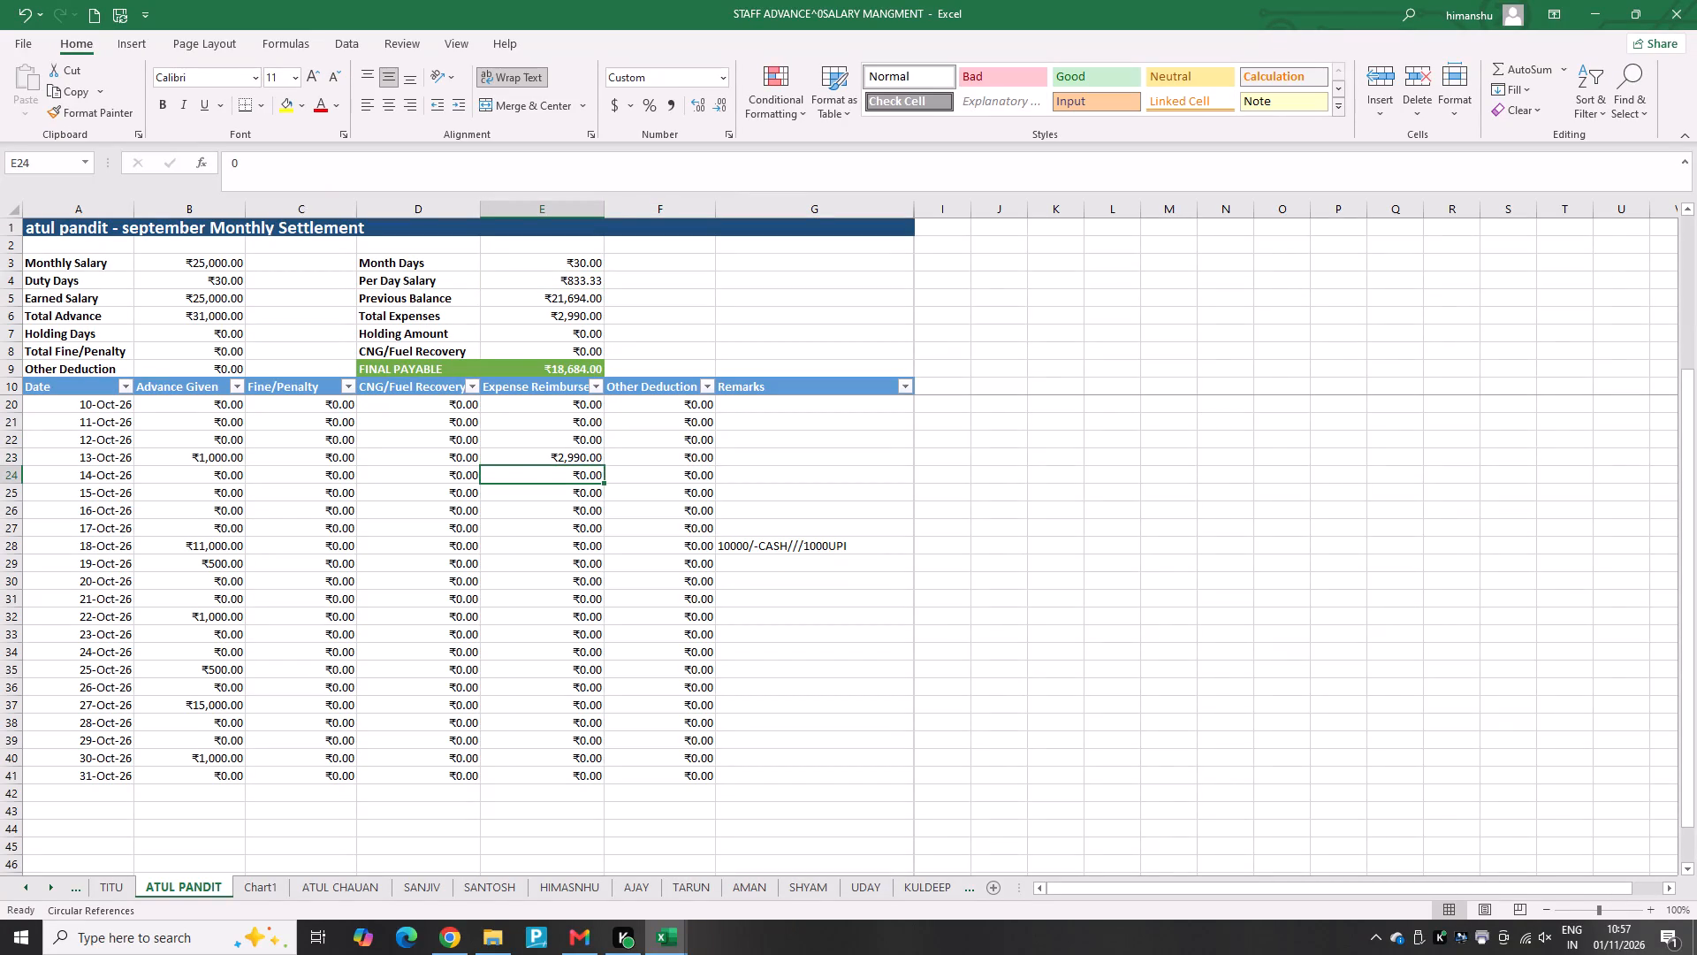
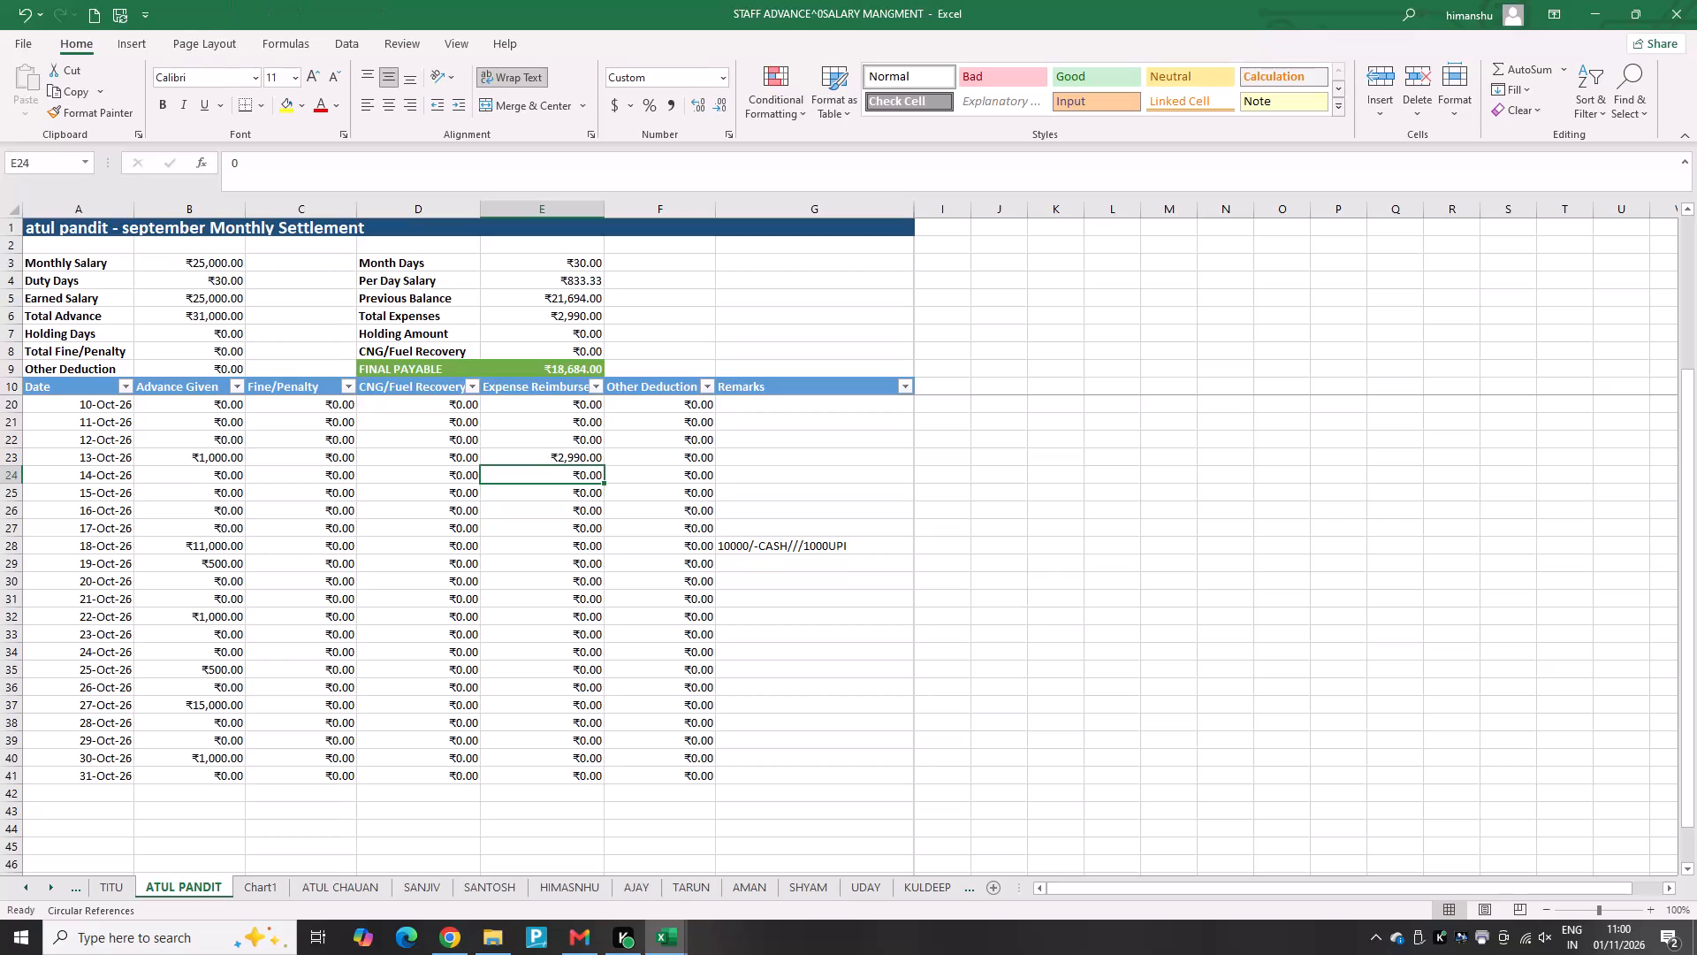
Set the holding days to 0 on the driver's settlement sheet just after Chart1.
click(339, 885)
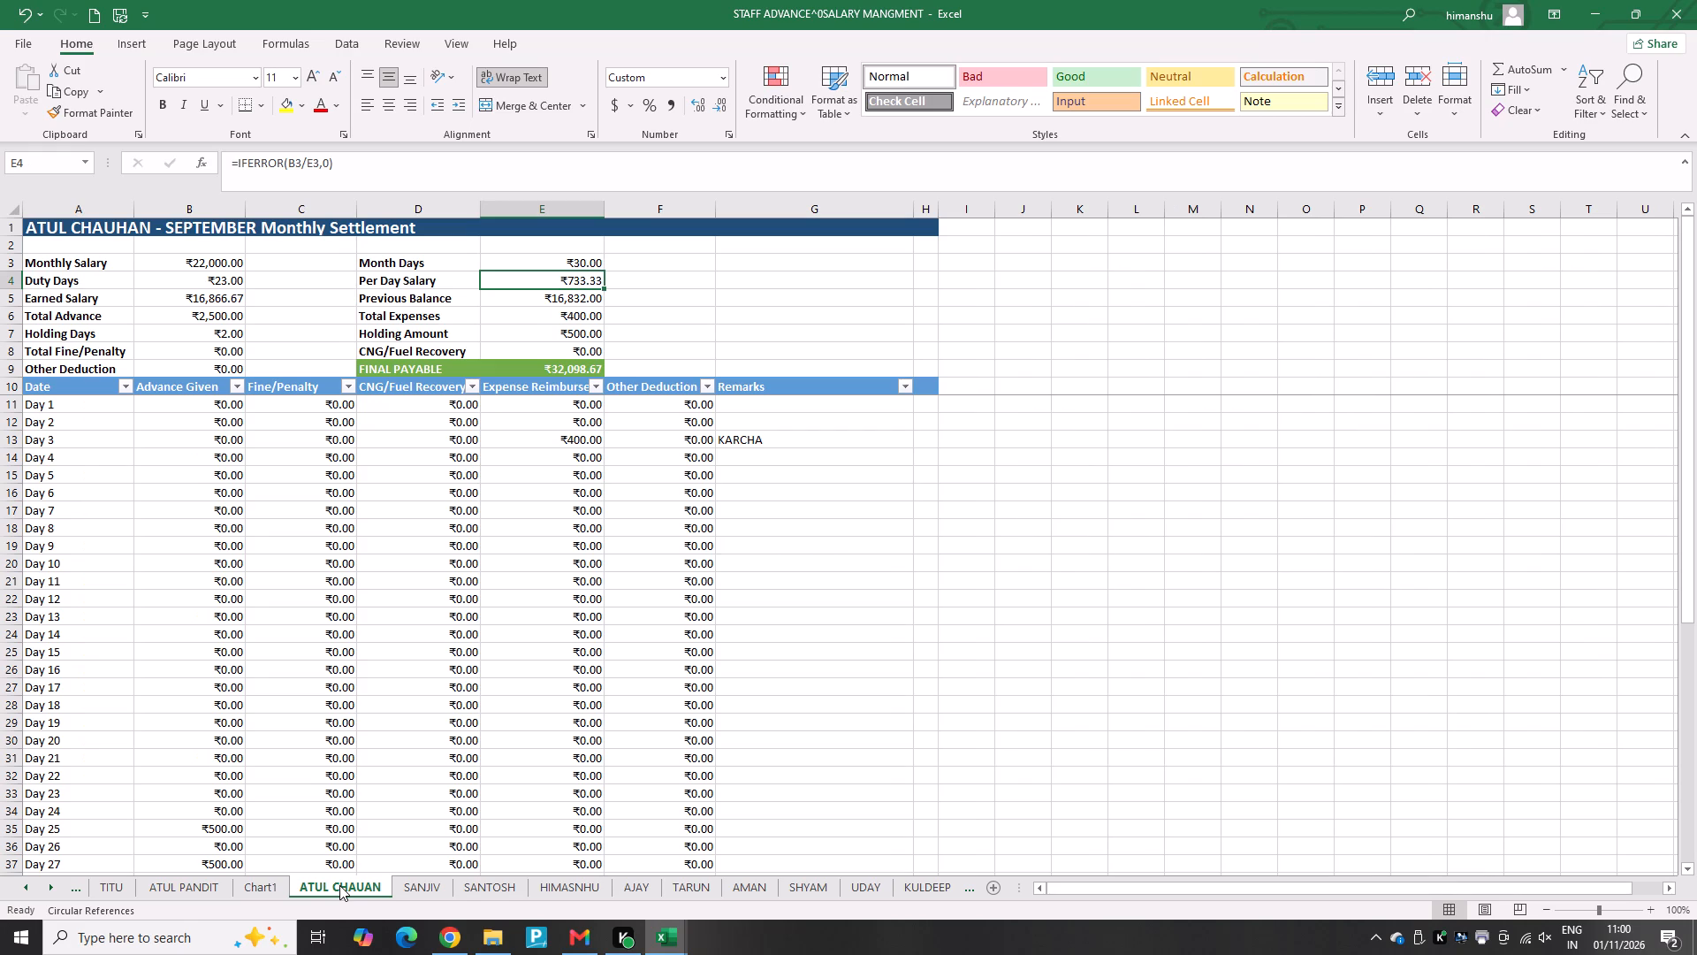
click(255, 882)
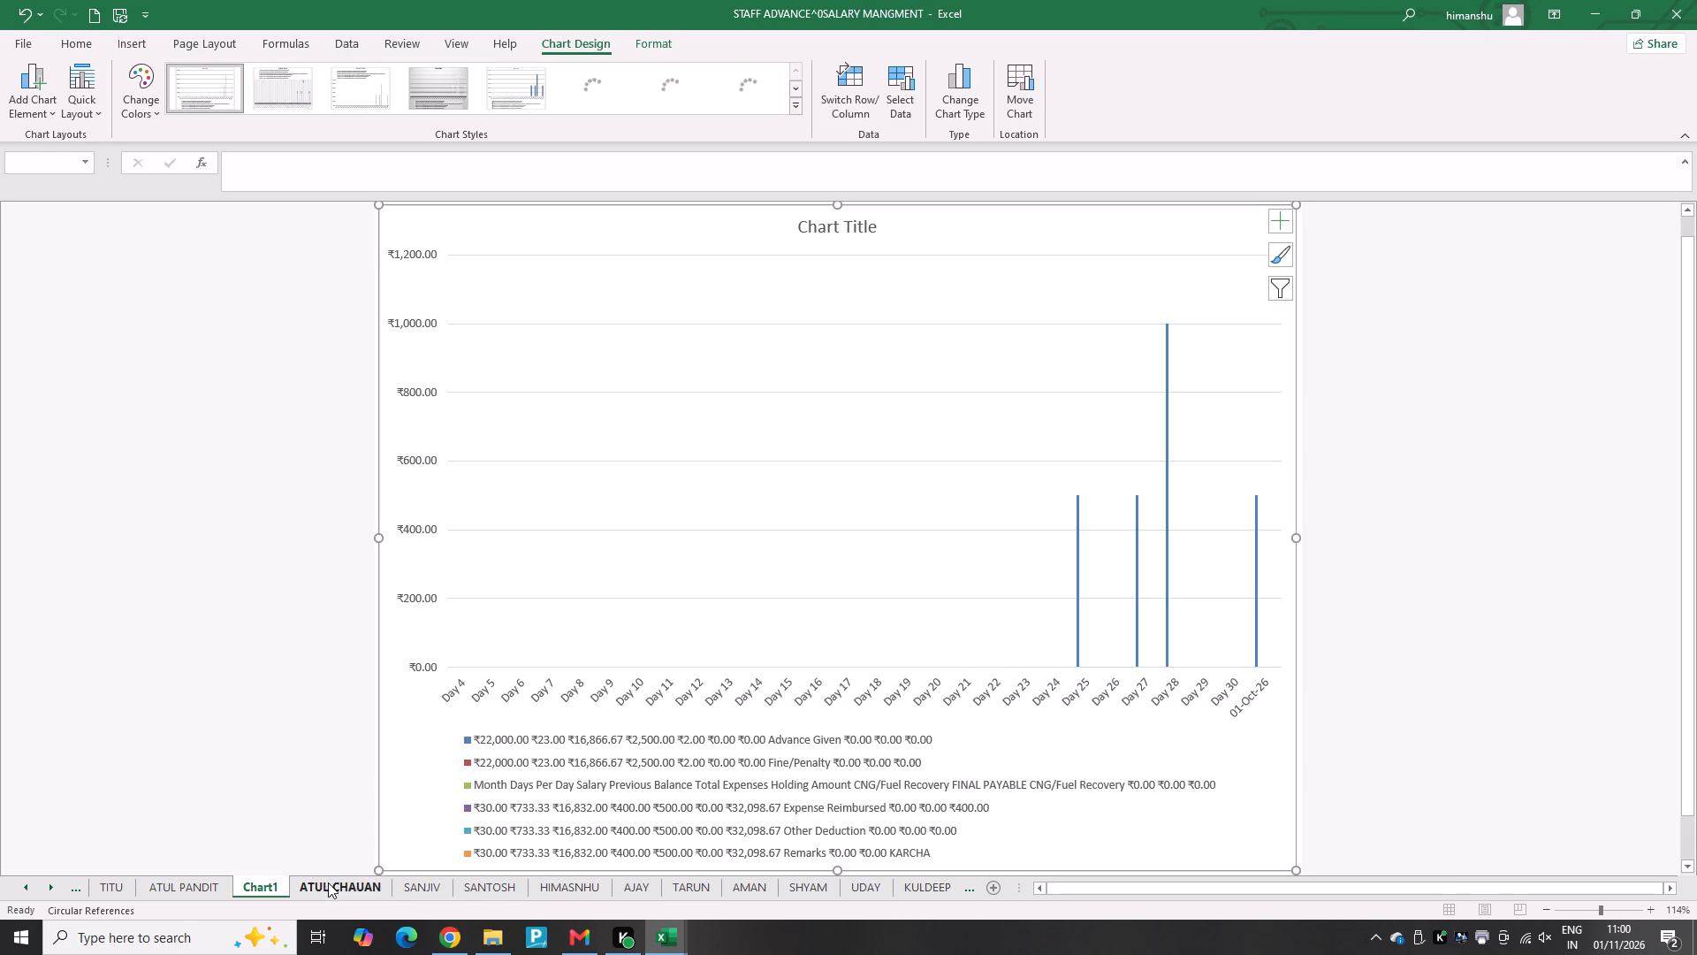
click(328, 883)
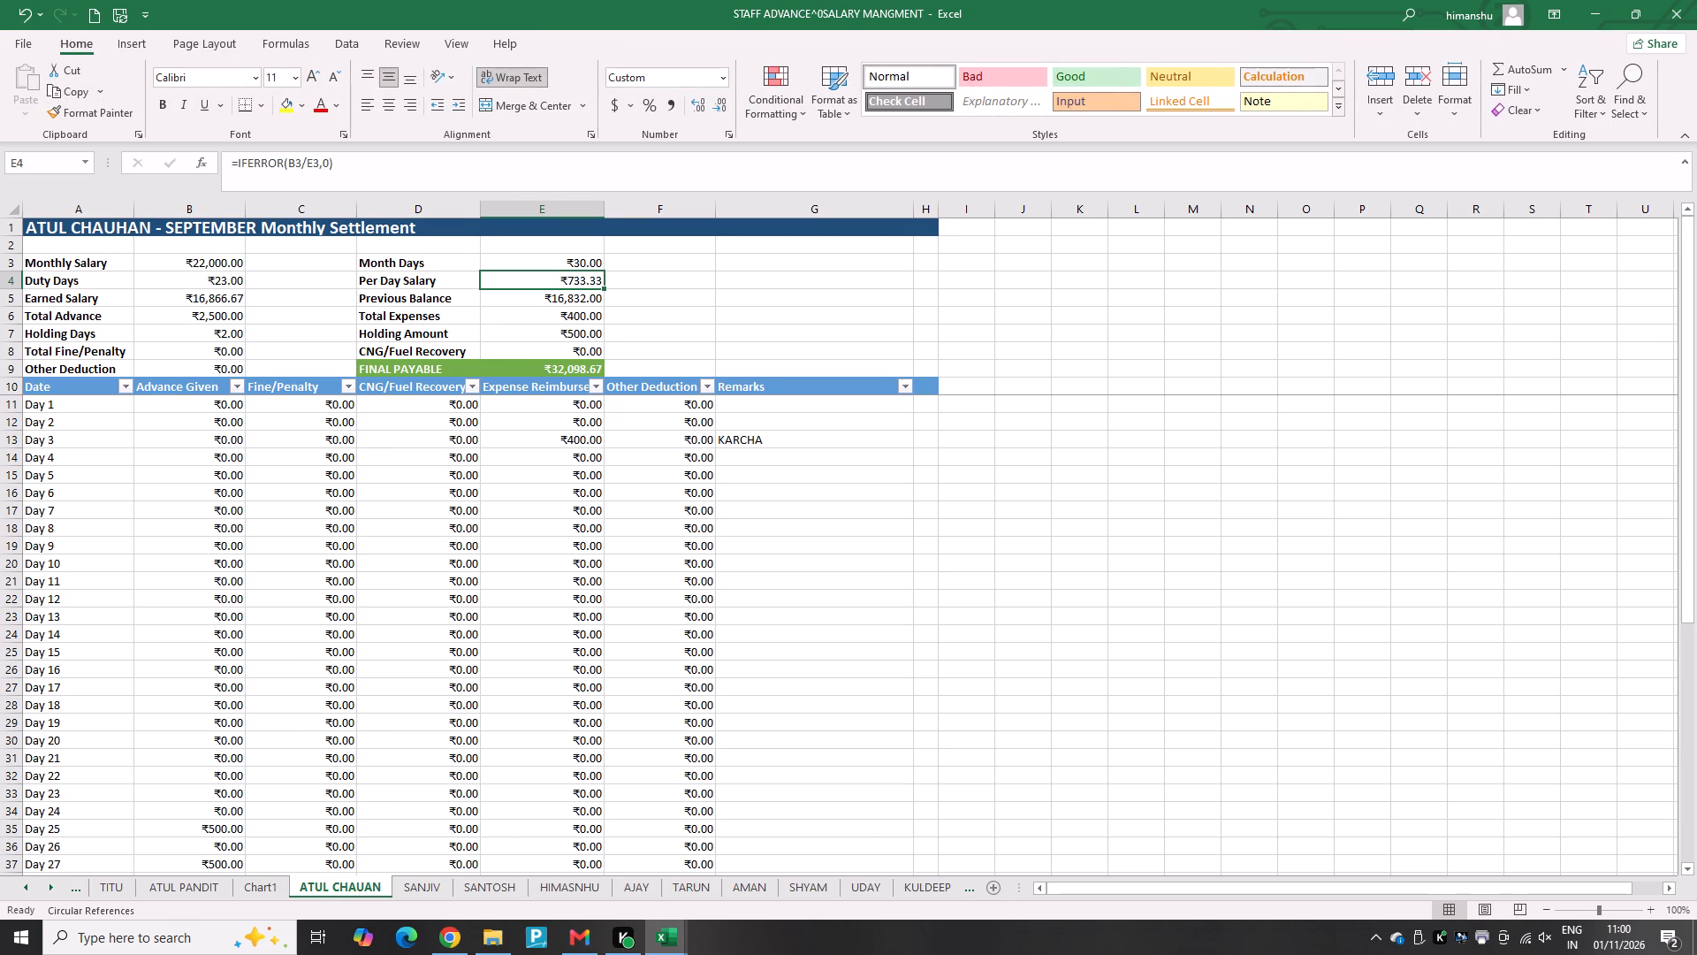
click(222, 284)
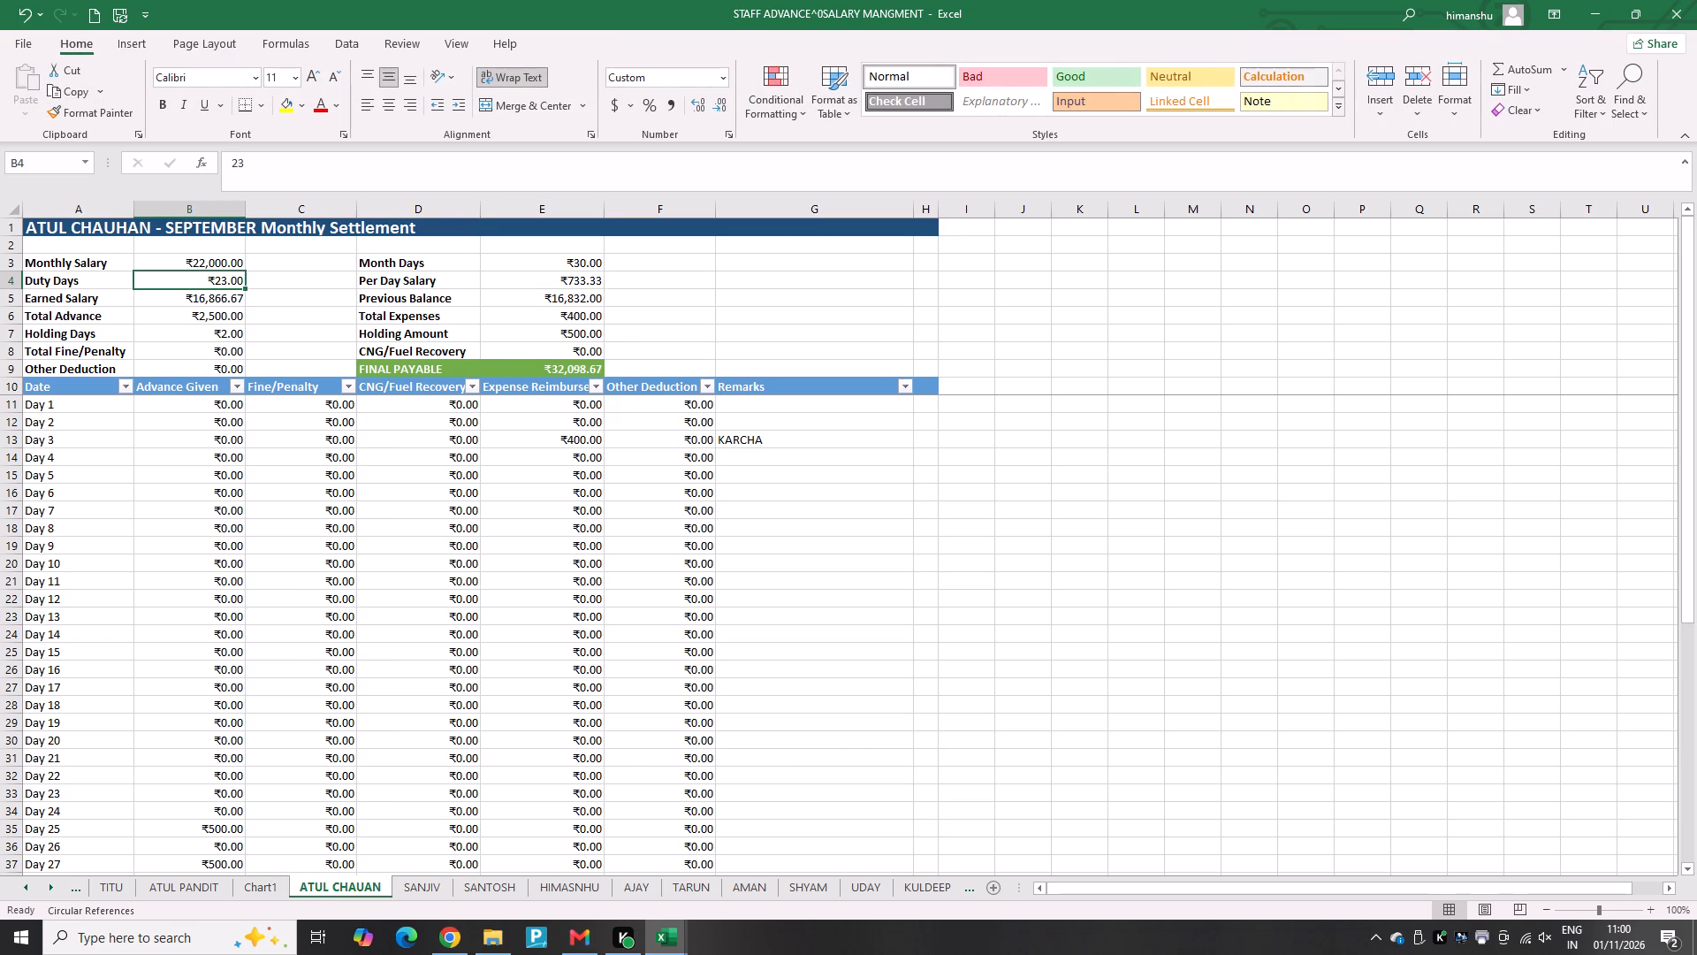
click(237, 337)
key(0)
key(Return)
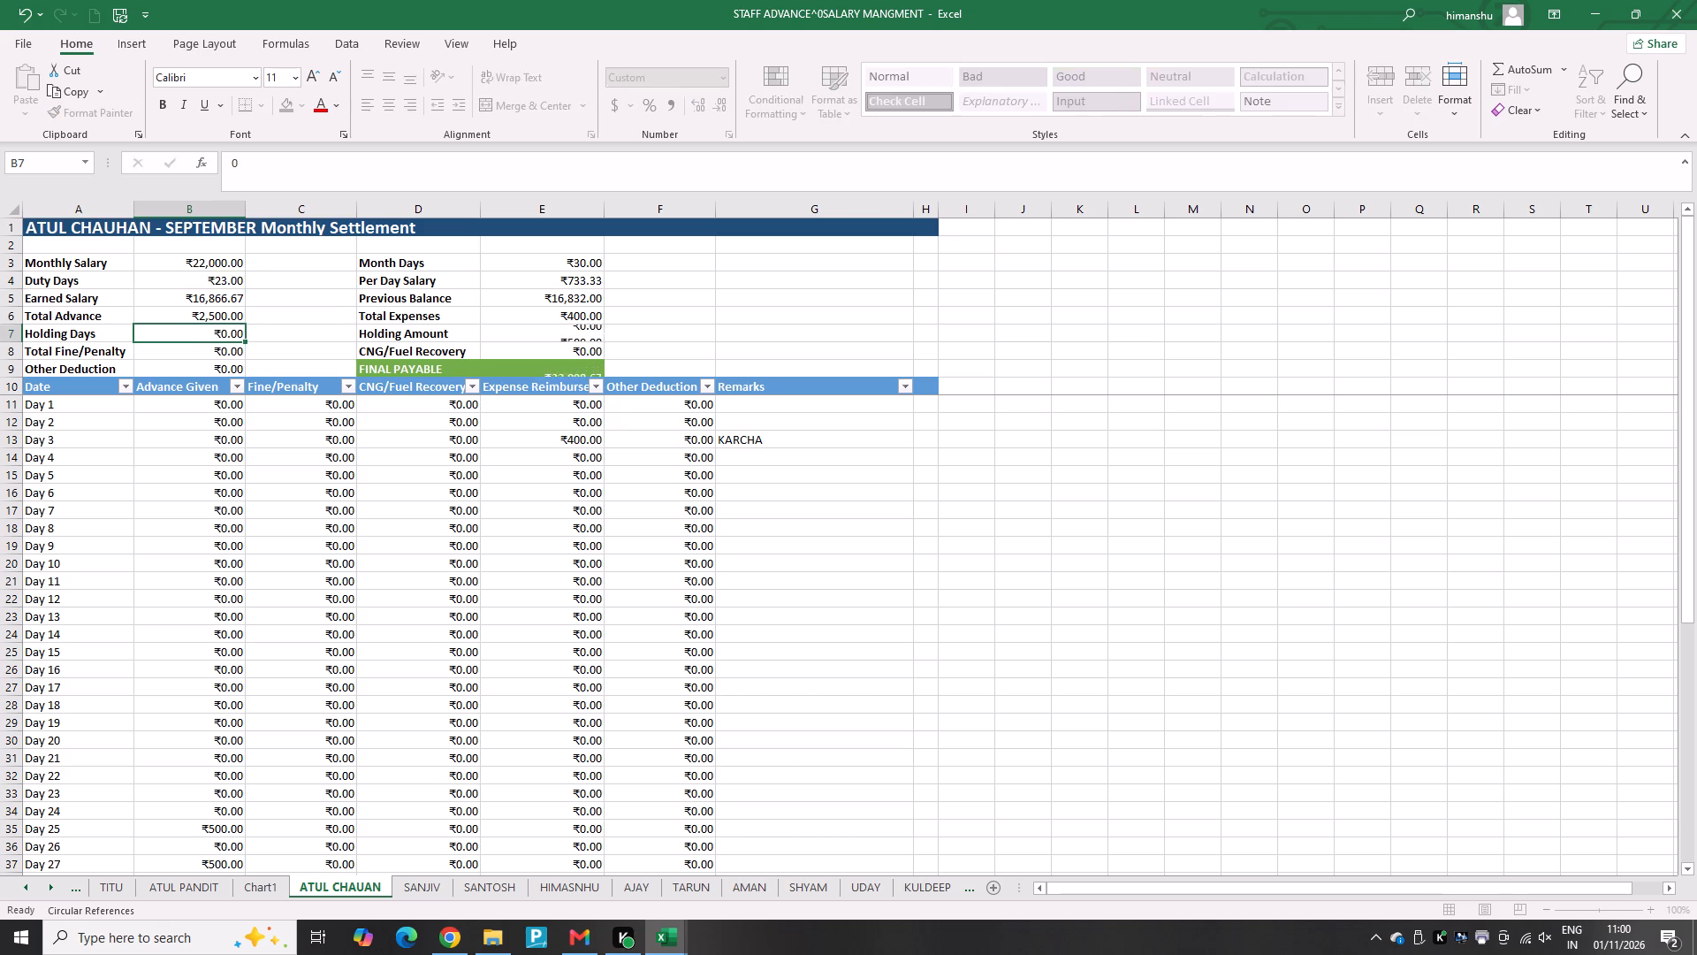